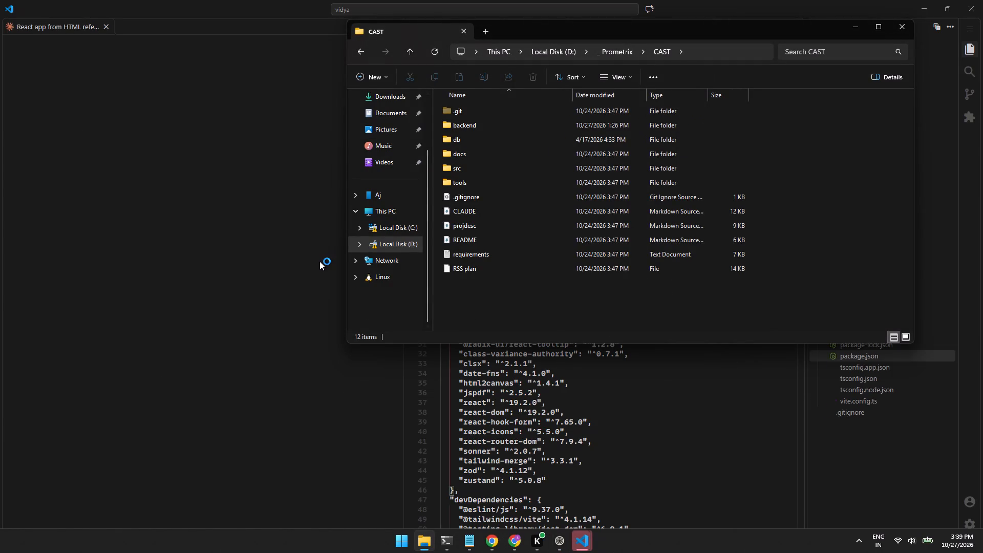
# Switch to the AWS console in Chrome and examine the public access settings and bucket policies of cast-agent-0011 and cast-agent.
pyautogui.click(319, 261)
pyautogui.hotkey('alt', 'Tab')
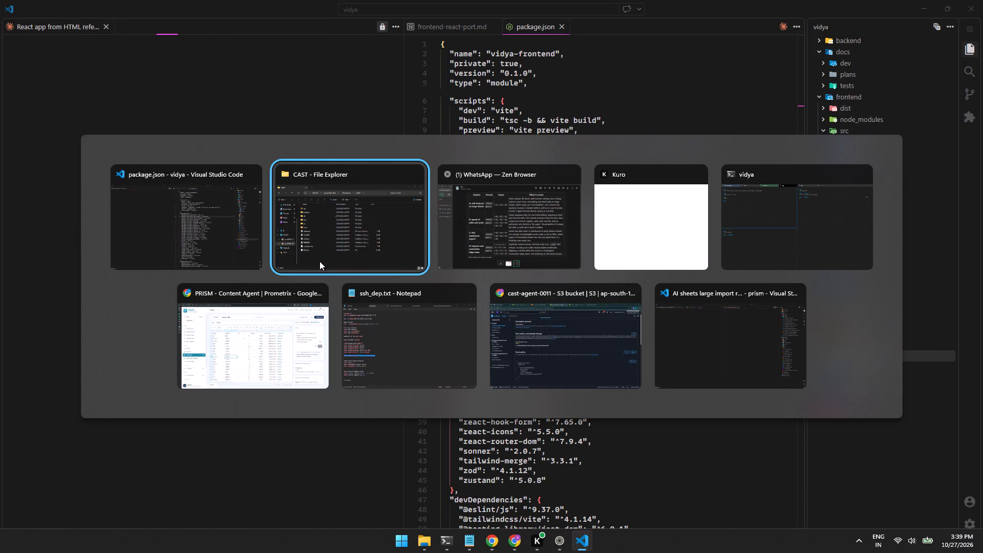
pyautogui.hotkey('alt', 'Tab')
pyautogui.hotkey('alt', 'Tab')
pyautogui.hotkey('alt', 'Tab')
pyautogui.hotkey('alt', 'Tab')
pyautogui.hotkey('alt', 'Tab')
pyautogui.hotkey('alt', 'Tab')
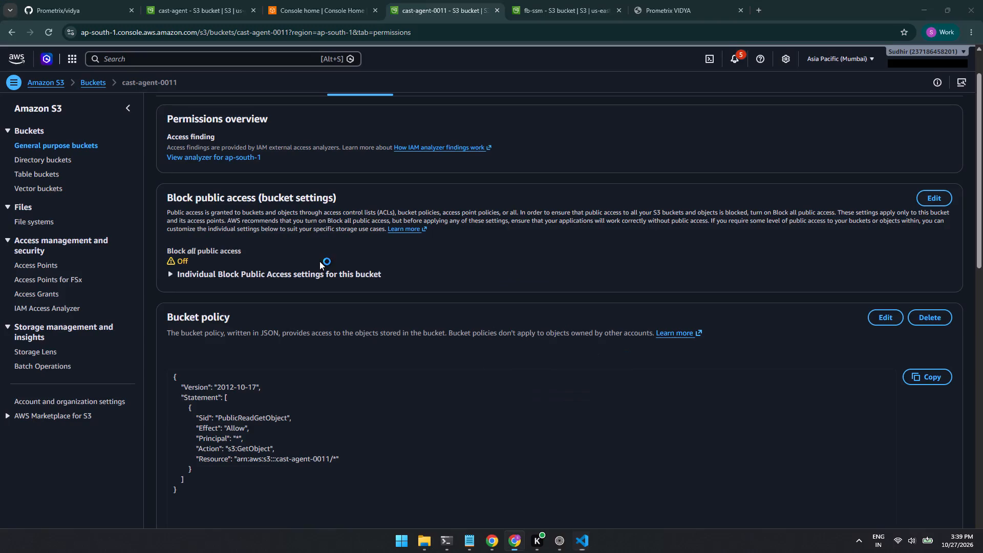
pyautogui.click(542, 268)
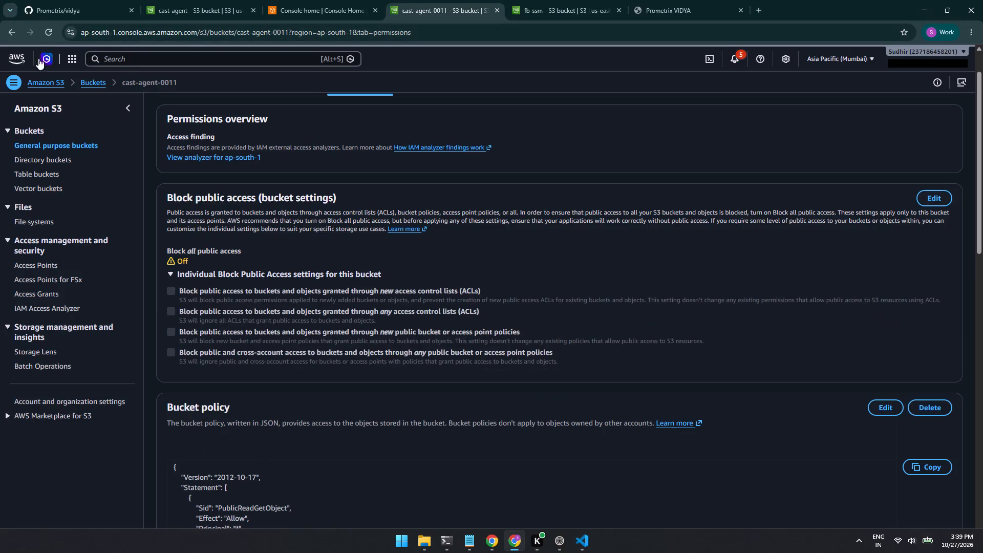
pyautogui.click(479, 248)
pyautogui.scroll(-5, 479, 248)
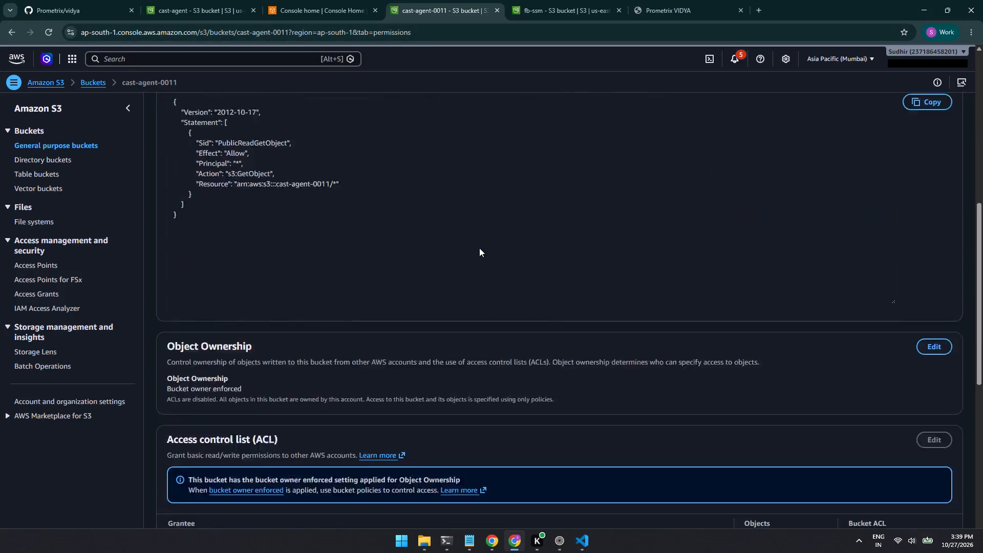
pyautogui.scroll(5, 479, 248)
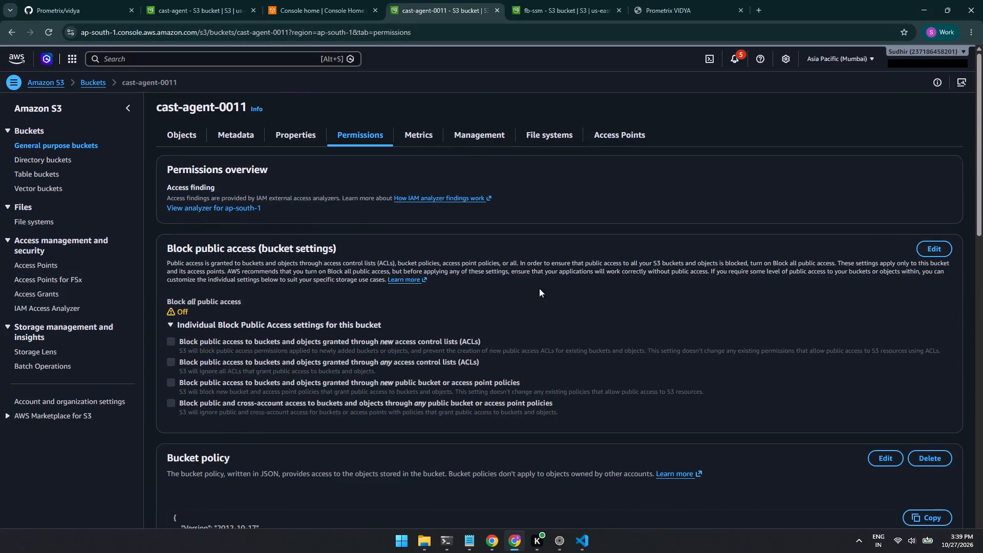
pyautogui.scroll(-9, 539, 288)
pyautogui.scroll(6, 539, 288)
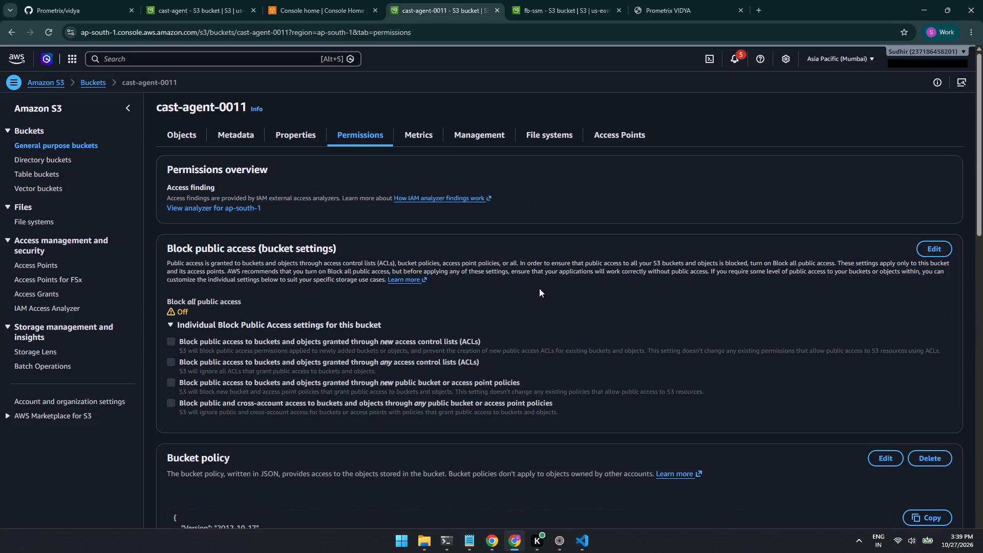
pyautogui.click(252, 0)
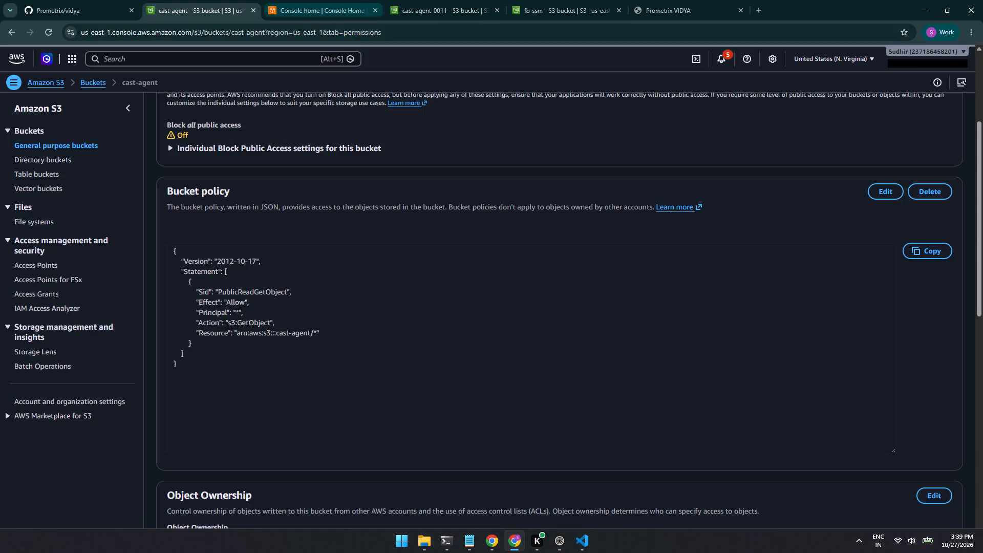
pyautogui.scroll(3, 132, 79)
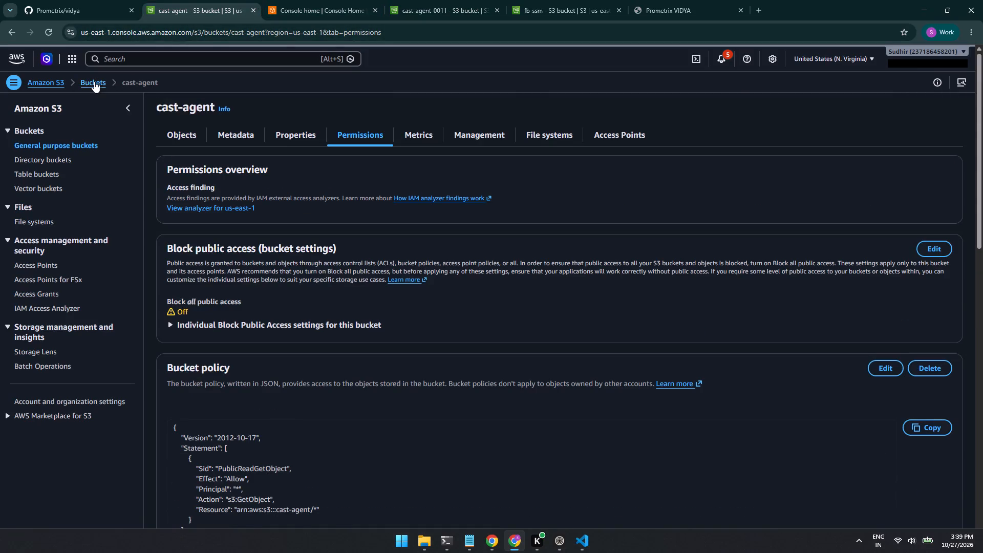
# Empty the cast-agent bucket from the S3 bucket list, confirming with "permanently delete", and exit back to the list.
pyautogui.click(94, 81)
pyautogui.click(545, 1)
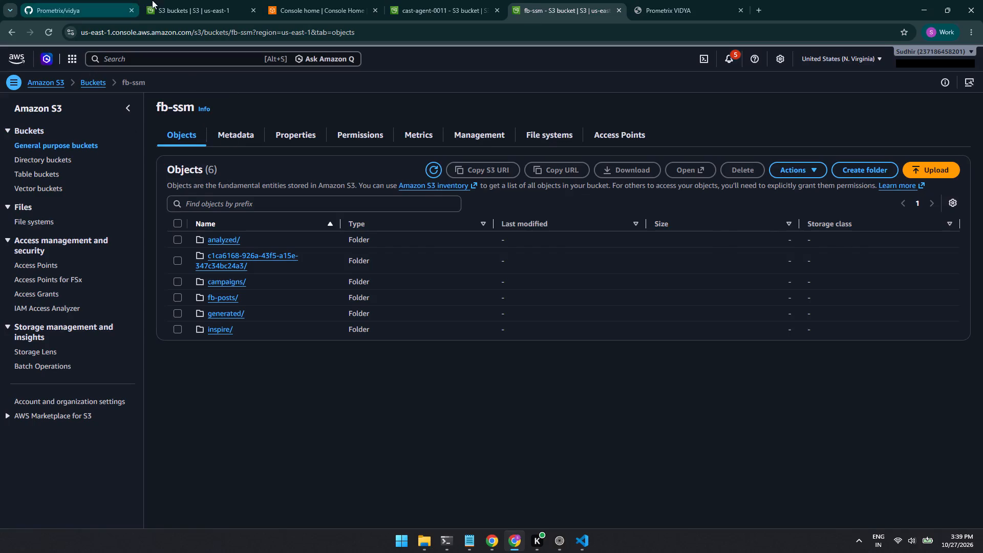
pyautogui.click(176, 0)
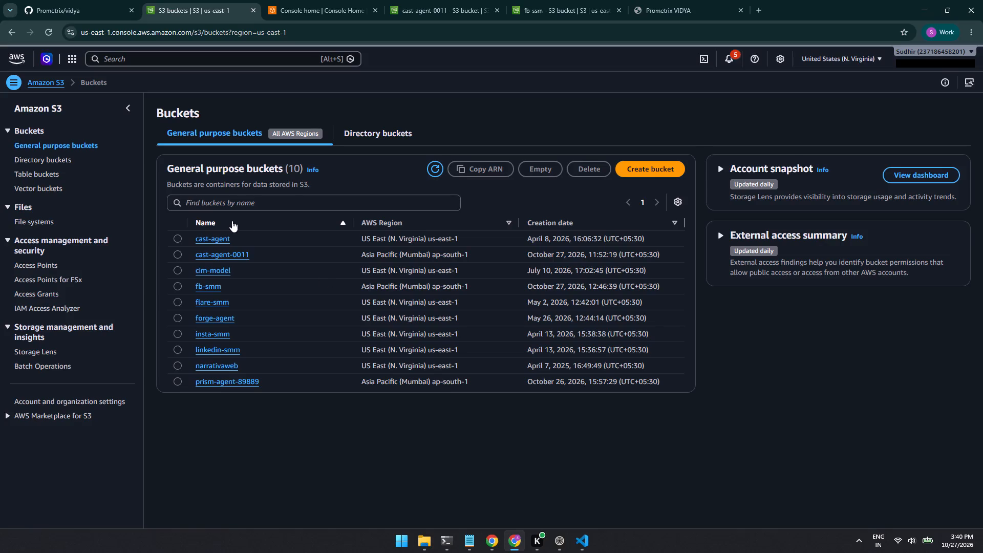
pyautogui.click(179, 233)
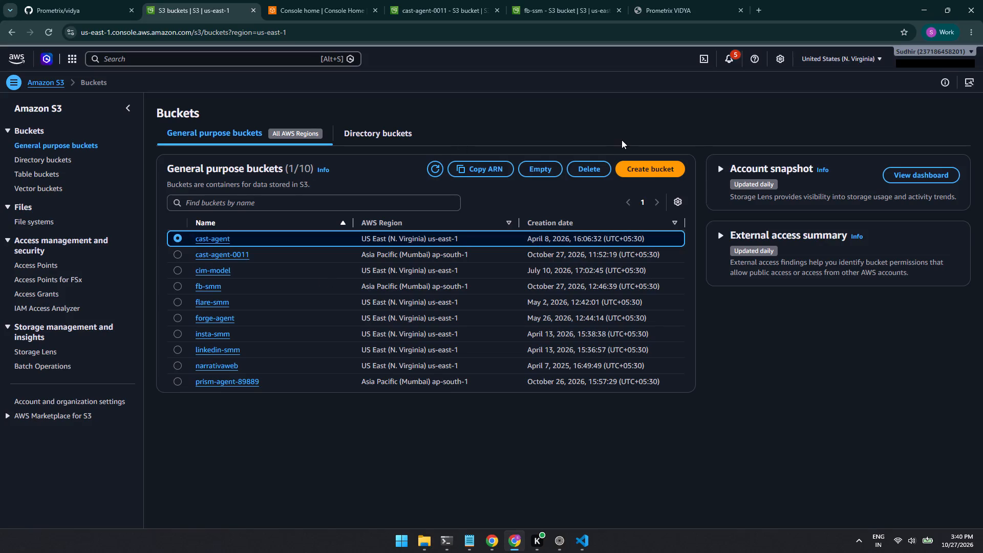
pyautogui.click(532, 172)
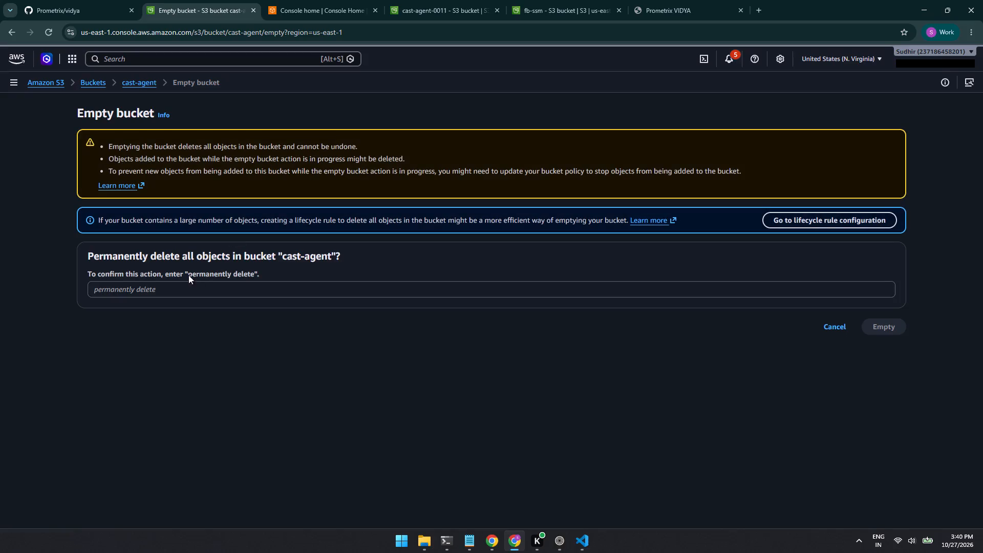
pyautogui.moveTo(188, 272); pyautogui.dragTo(253, 273)
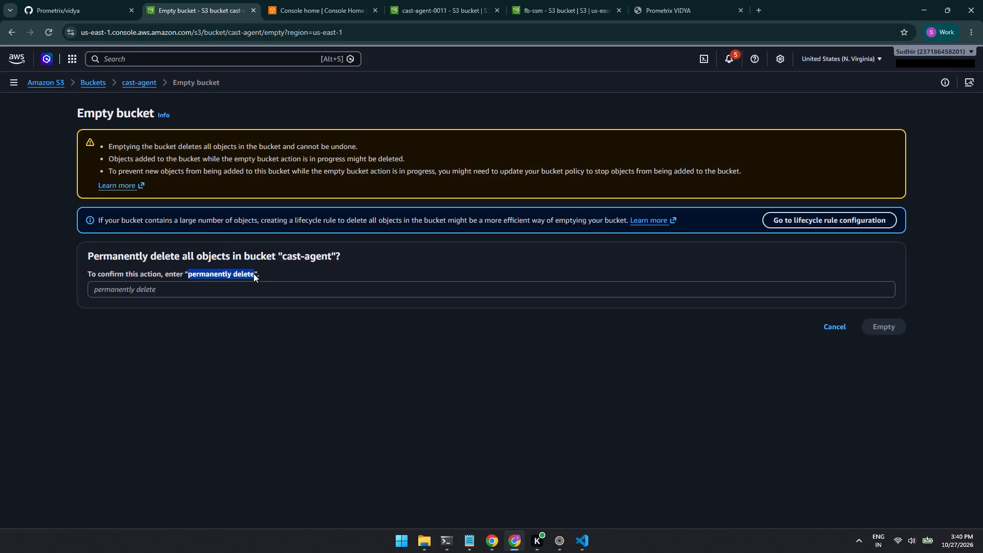
pyautogui.hotkey('ctrl', 'c')
pyautogui.click(224, 296)
pyautogui.hotkey('ctrl', 'v')
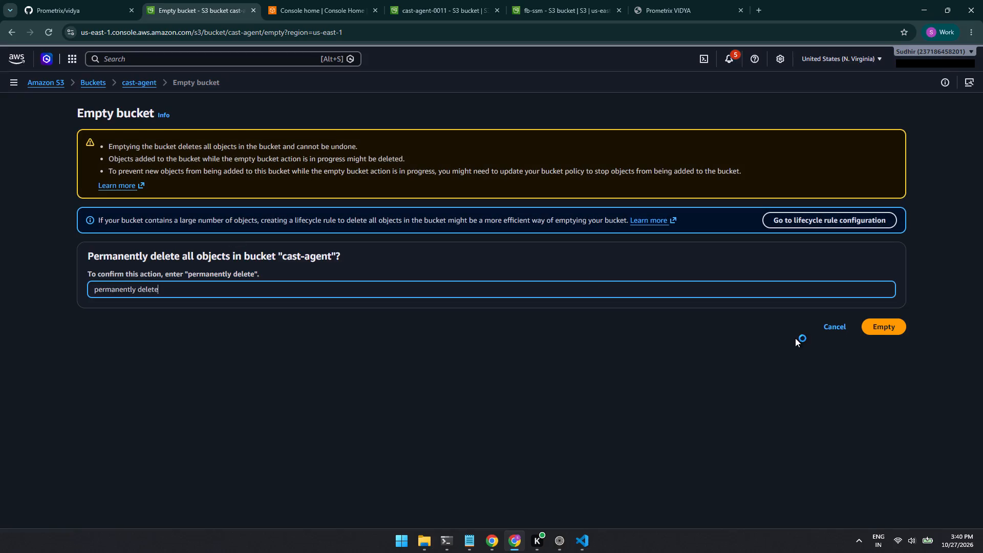
pyautogui.click(896, 324)
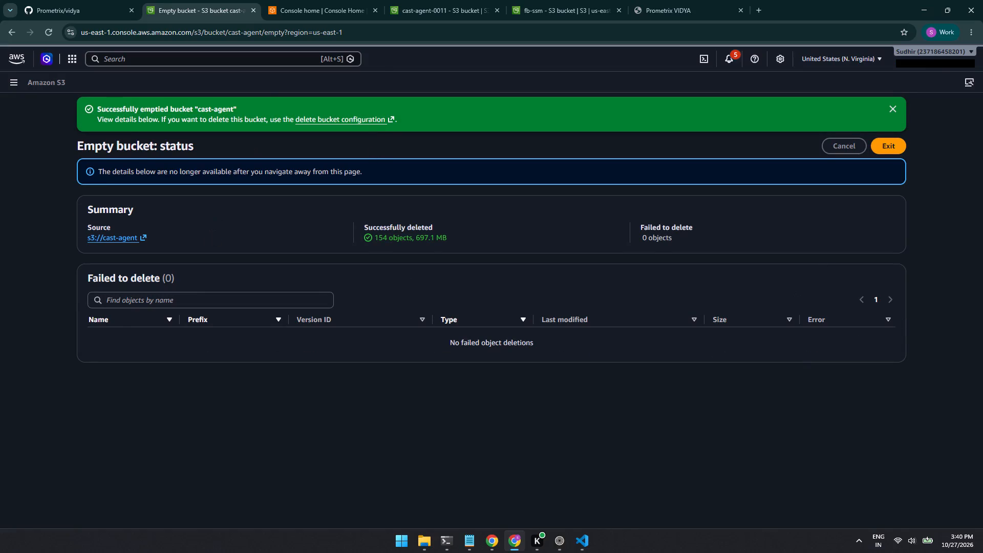
pyautogui.click(898, 136)
pyautogui.click(895, 142)
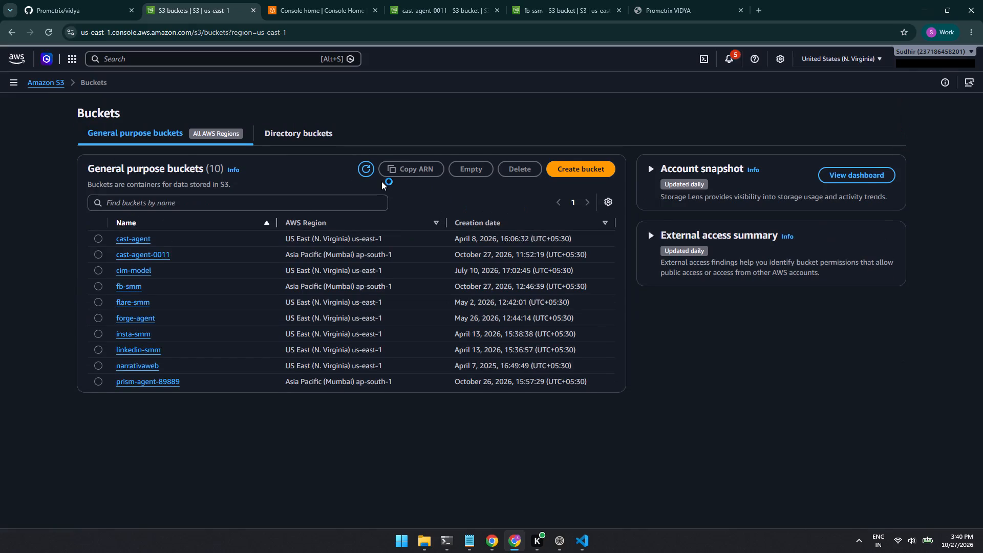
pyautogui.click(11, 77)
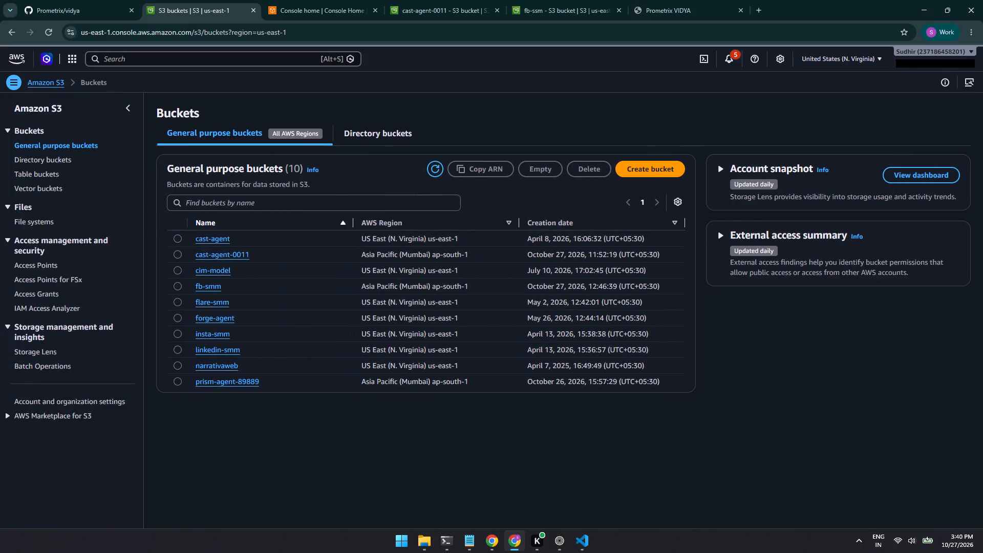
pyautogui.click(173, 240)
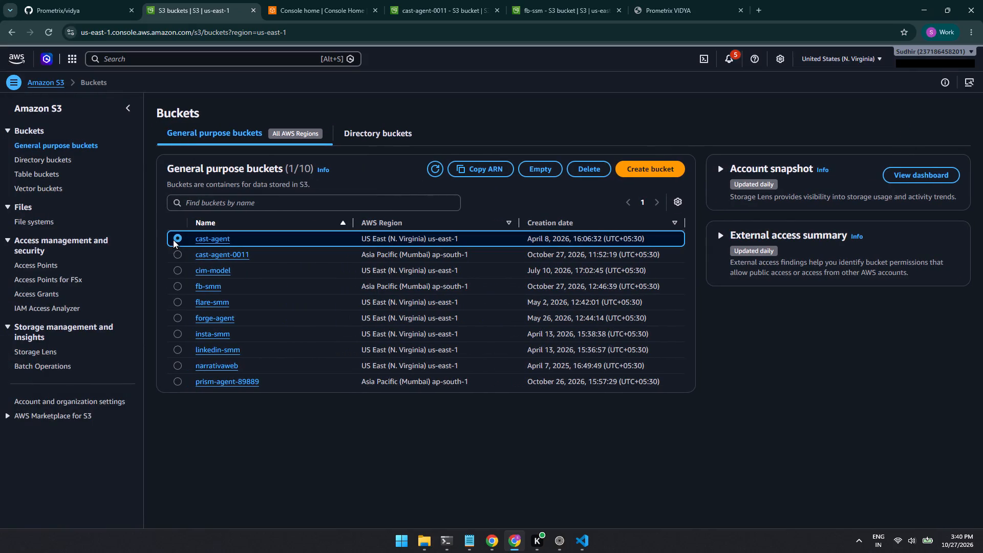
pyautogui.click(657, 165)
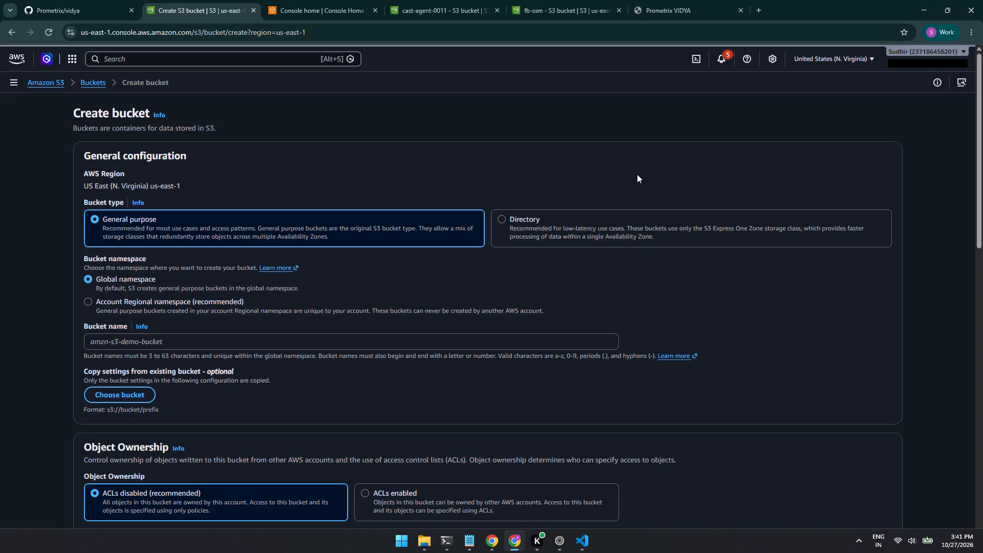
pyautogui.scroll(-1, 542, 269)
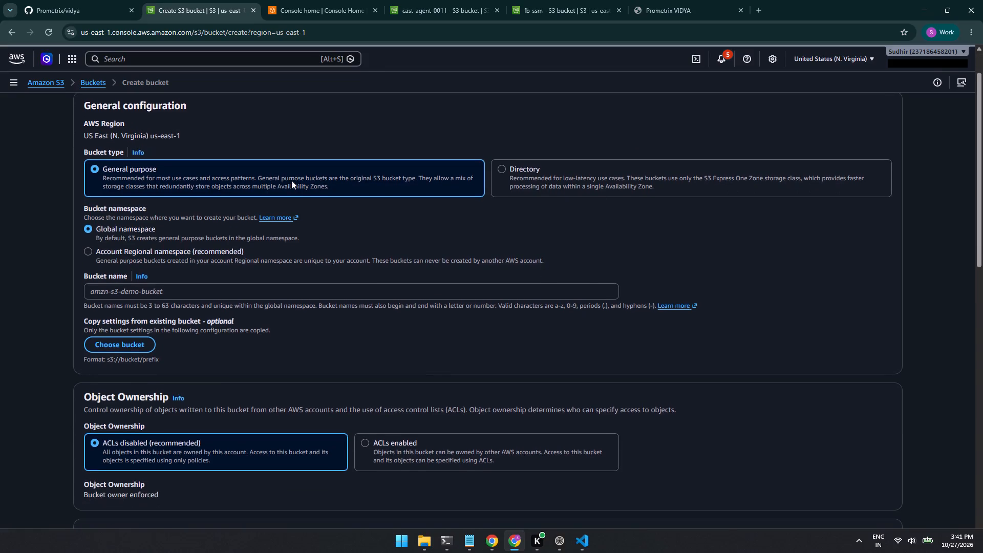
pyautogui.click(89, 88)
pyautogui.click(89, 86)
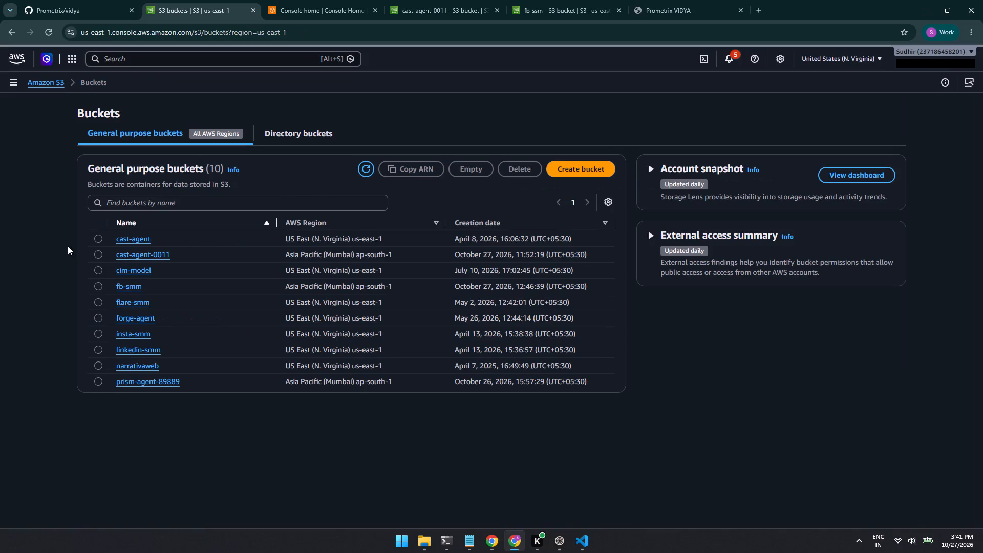
# Check the objects stored in the cast-agent-0011 bucket and in the cast-agent bucket.
pyautogui.click(93, 242)
pyautogui.click(95, 240)
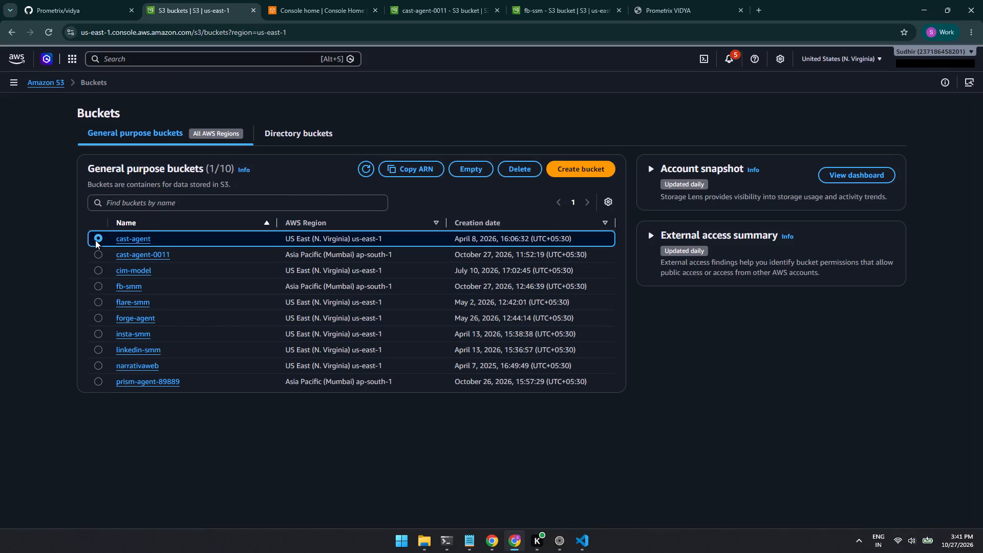
pyautogui.click(141, 255)
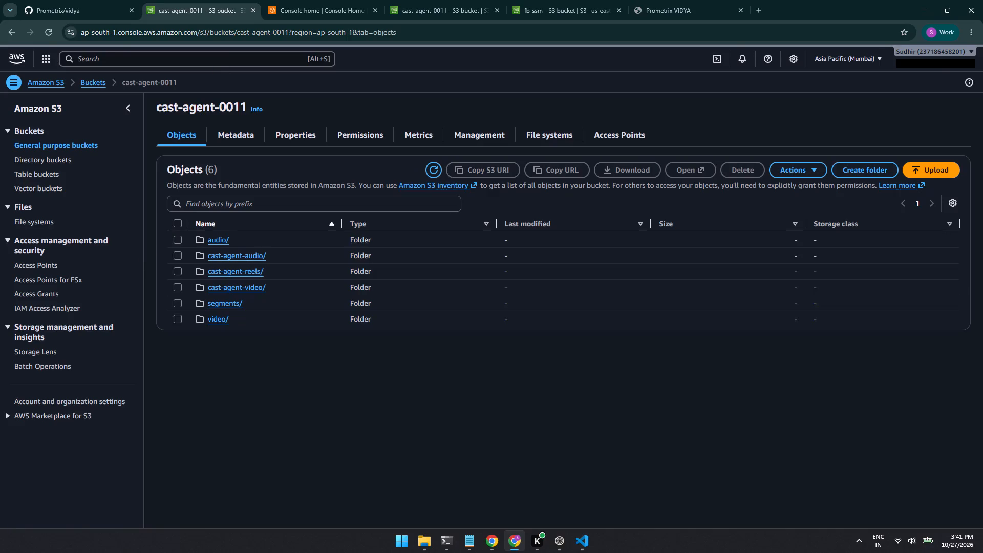
pyautogui.click(103, 81)
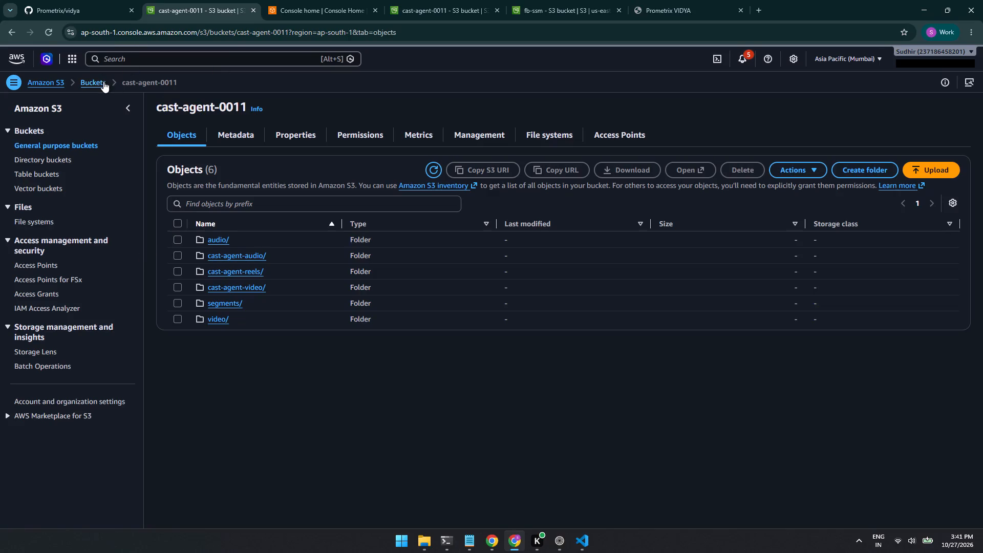
pyautogui.click(454, 0)
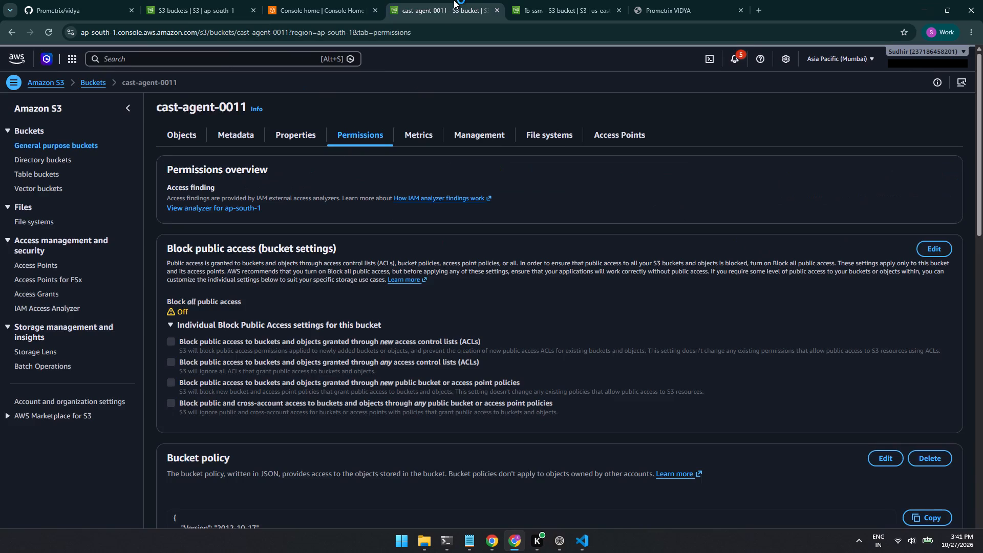
pyautogui.scroll(3, 258, 168)
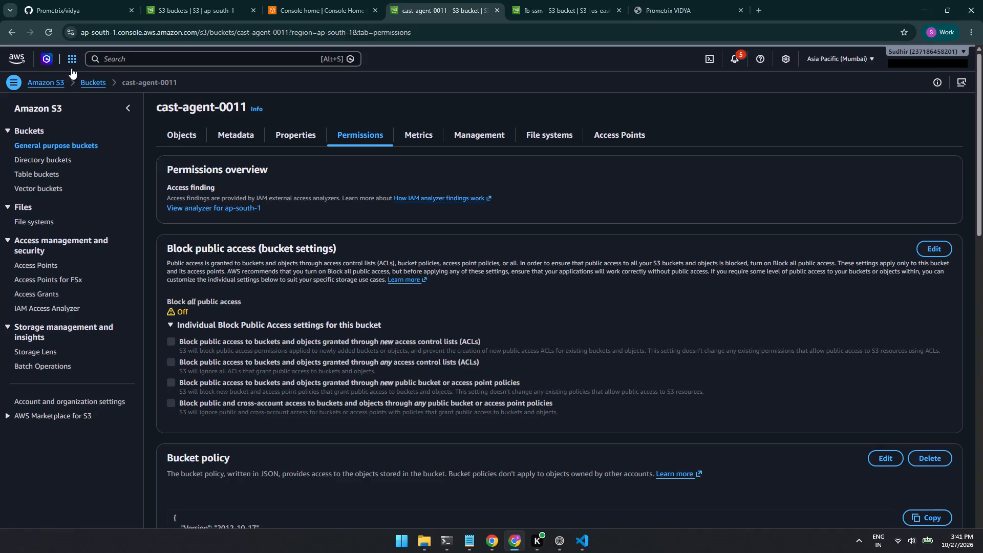
pyautogui.click(91, 80)
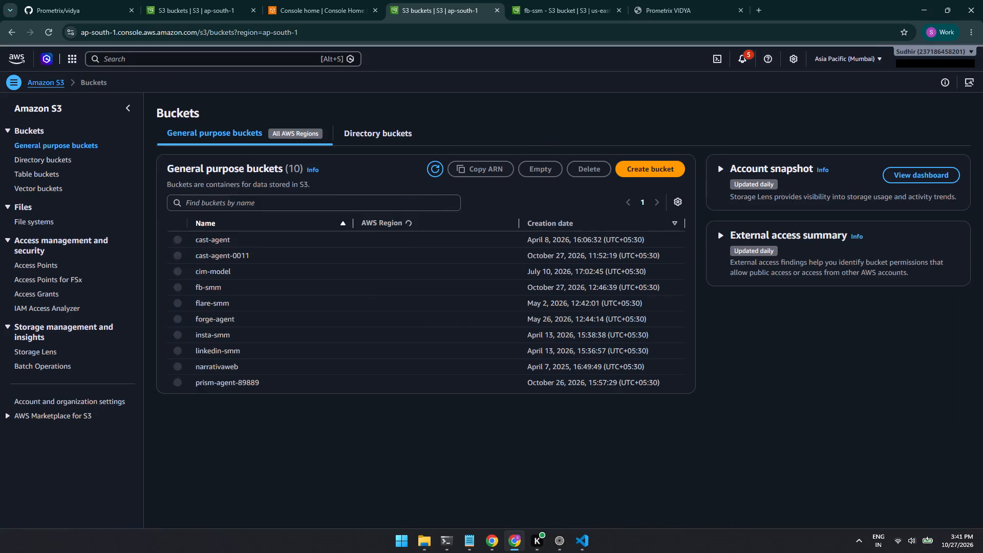
pyautogui.click(219, 239)
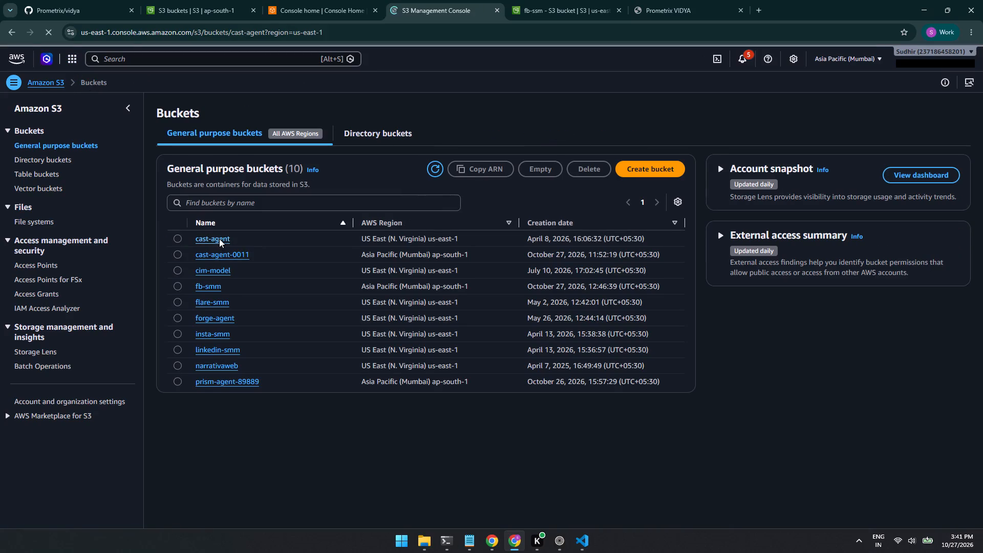
pyautogui.click(231, 0)
pyautogui.click(459, 0)
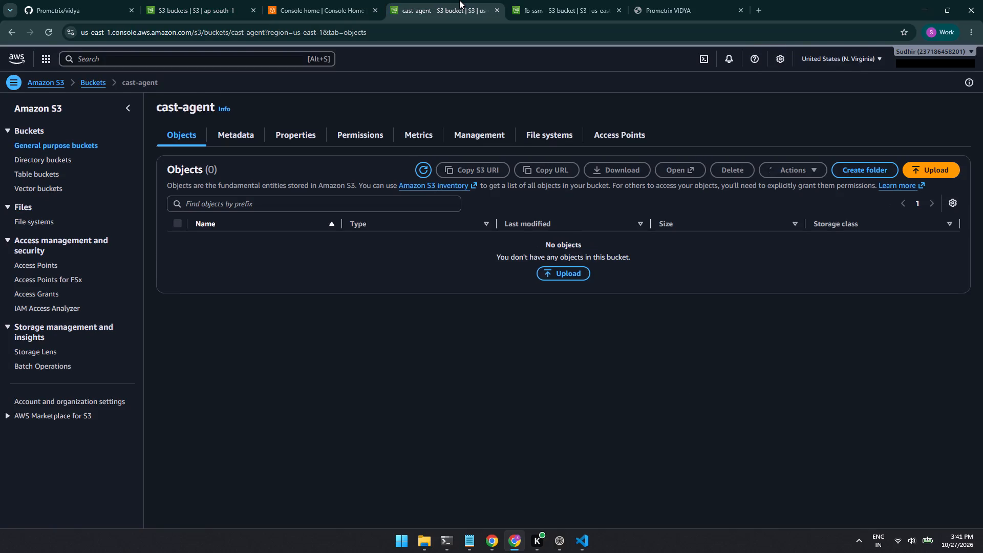
# Delete the cast-agent bucket from the bucket list, confirming with the name "cast-agent".
pyautogui.click(92, 80)
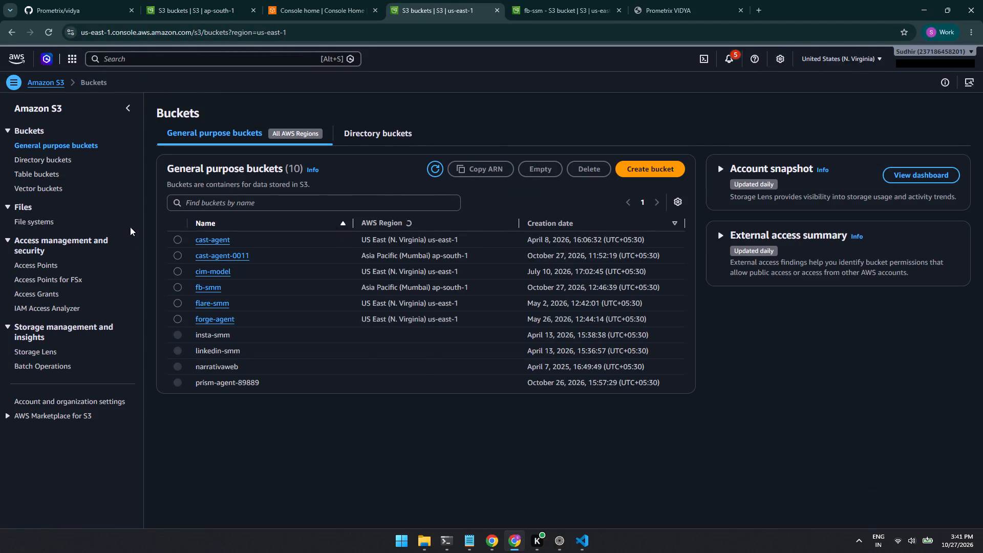
pyautogui.click(175, 239)
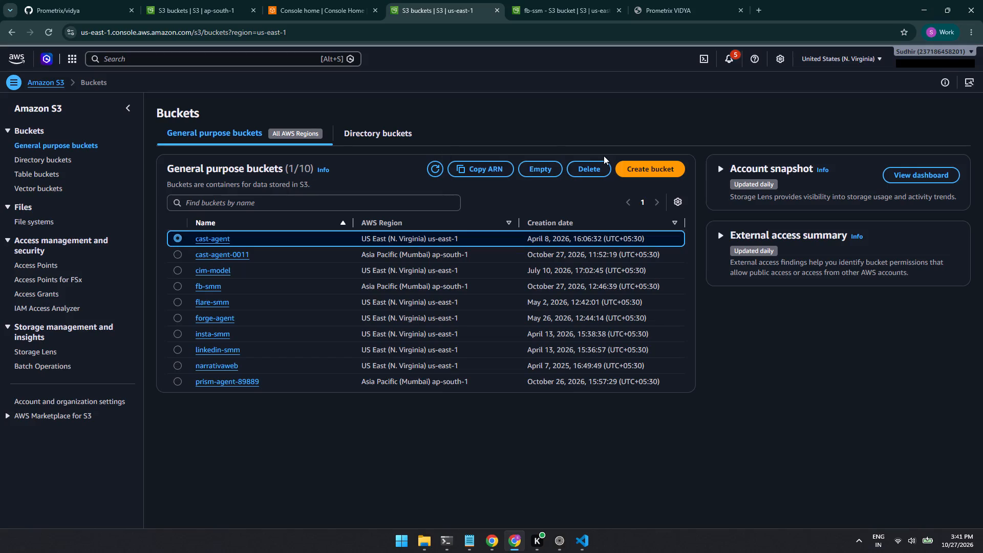
pyautogui.click(603, 167)
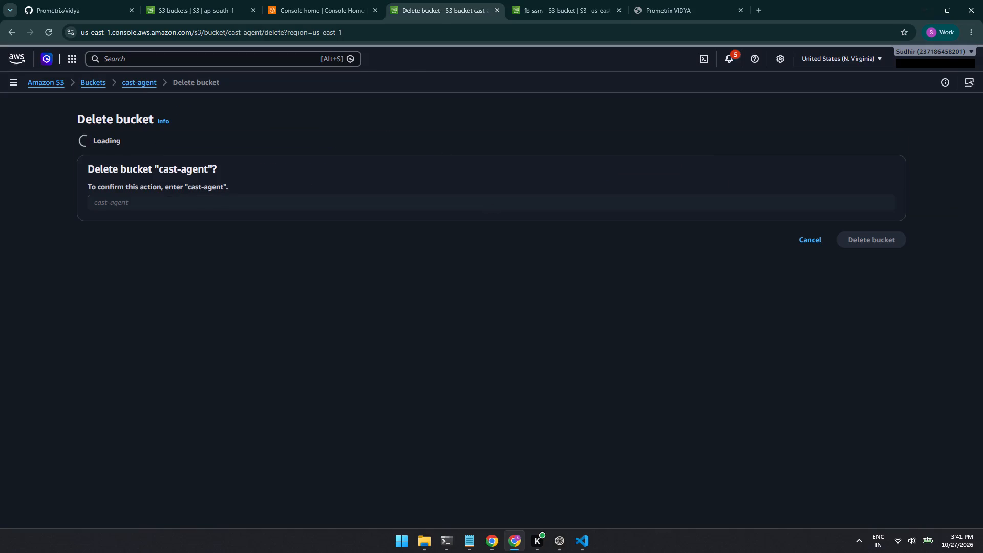
pyautogui.click(227, 265)
pyautogui.write('cast')
pyautogui.write('-agent')
pyautogui.press('space')
pyautogui.press('BackSpace')
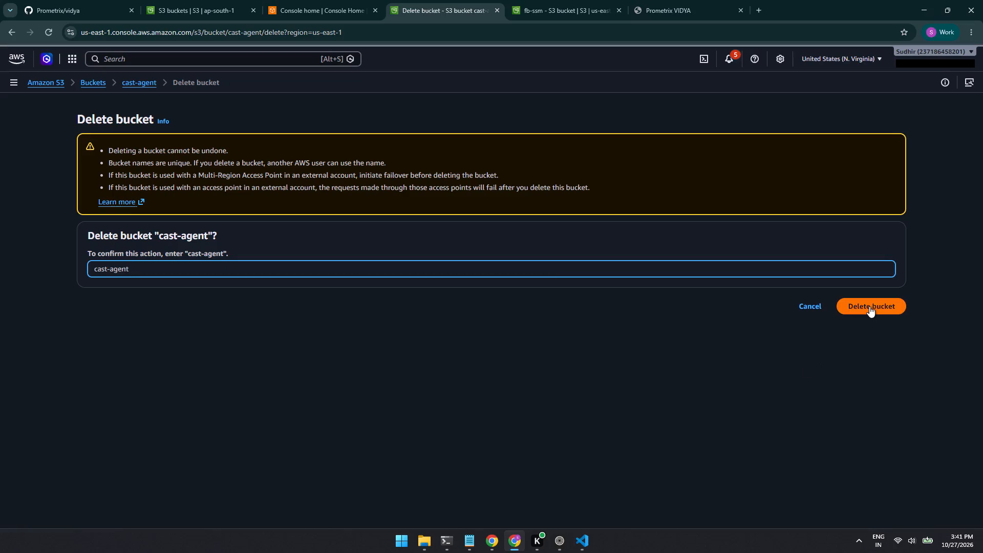
pyautogui.click(870, 306)
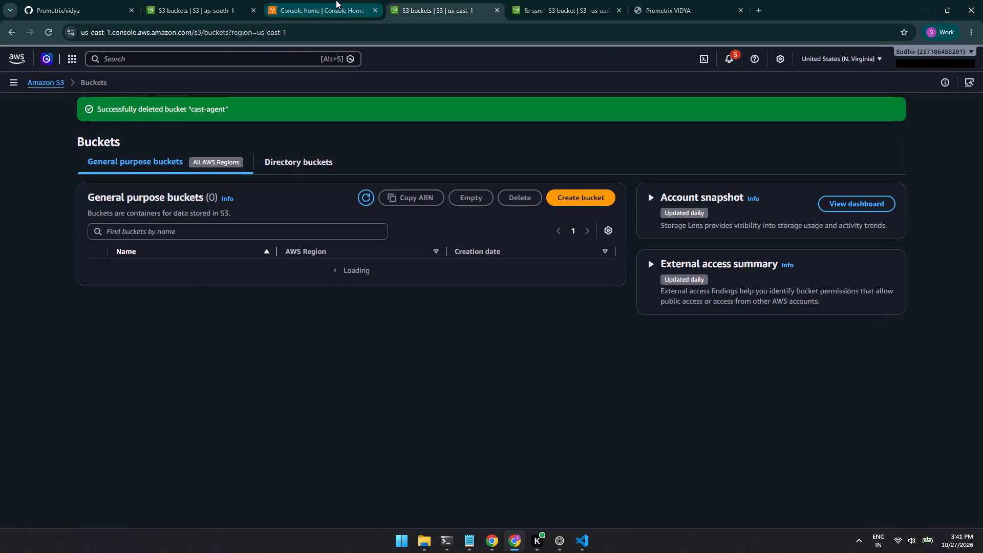
# Close the us-east-1 S3 bucket list page and switch to the open ap-south-1 bucket list.
pyautogui.click(494, 10)
pyautogui.click(157, 0)
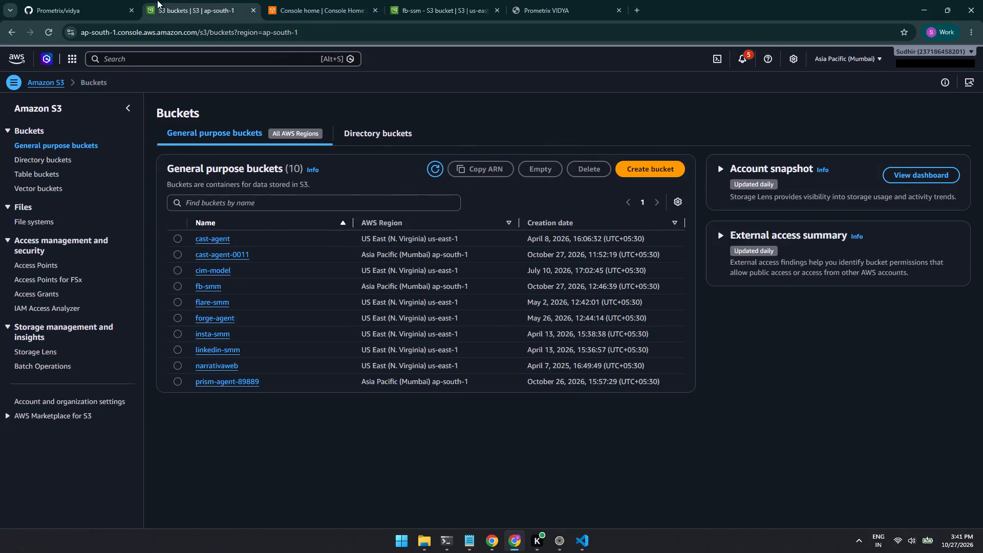
# Switch to the ap-south-1 Console home page and reconnect the ended CloudShell session.
pyautogui.click(332, 0)
pyautogui.hotkey('alt', 'Tab')
pyautogui.hotkey('alt', 'Tab')
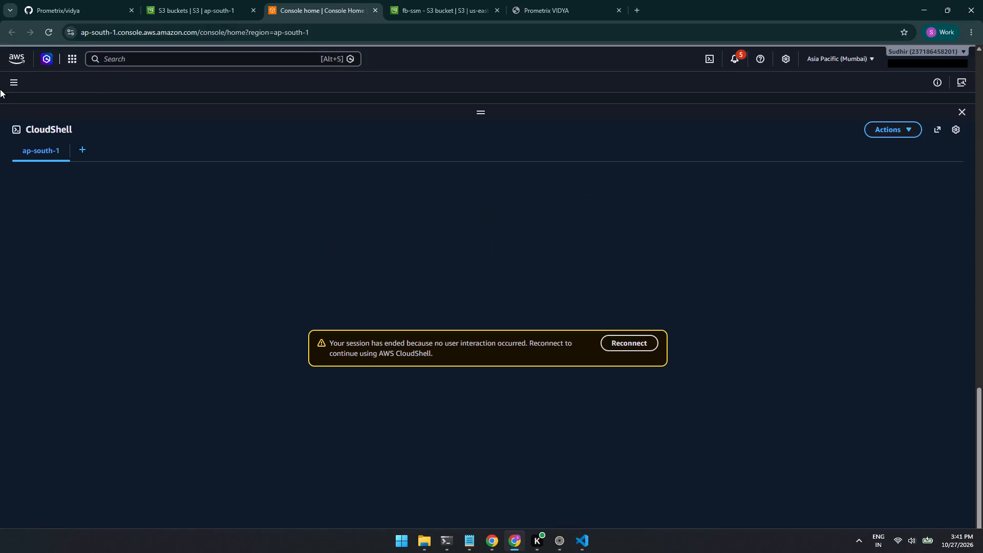
pyautogui.click(640, 337)
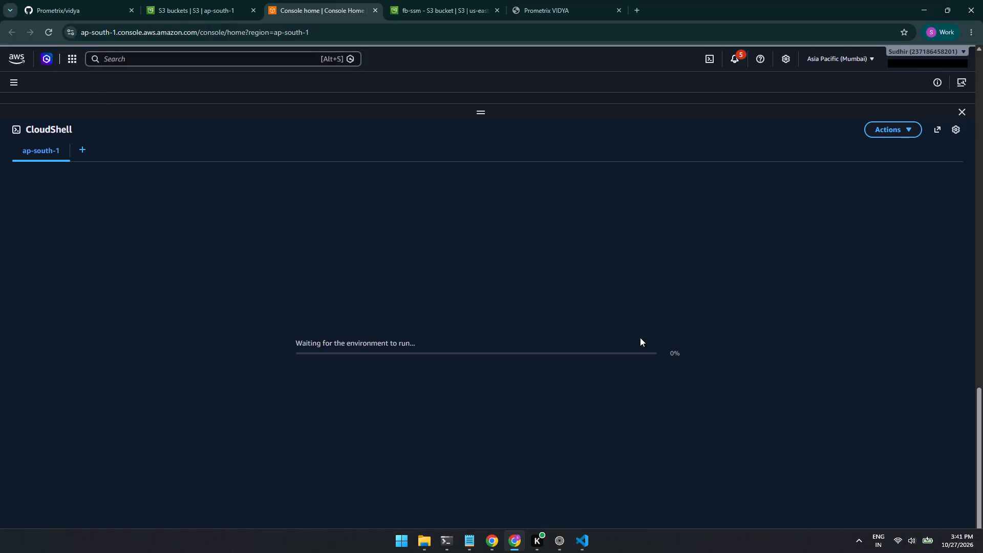
# Switch to Notepad and open the unsaved note containing the aws s3api and aws s3 sync commands.
pyautogui.hotkey('alt', 'Tab')
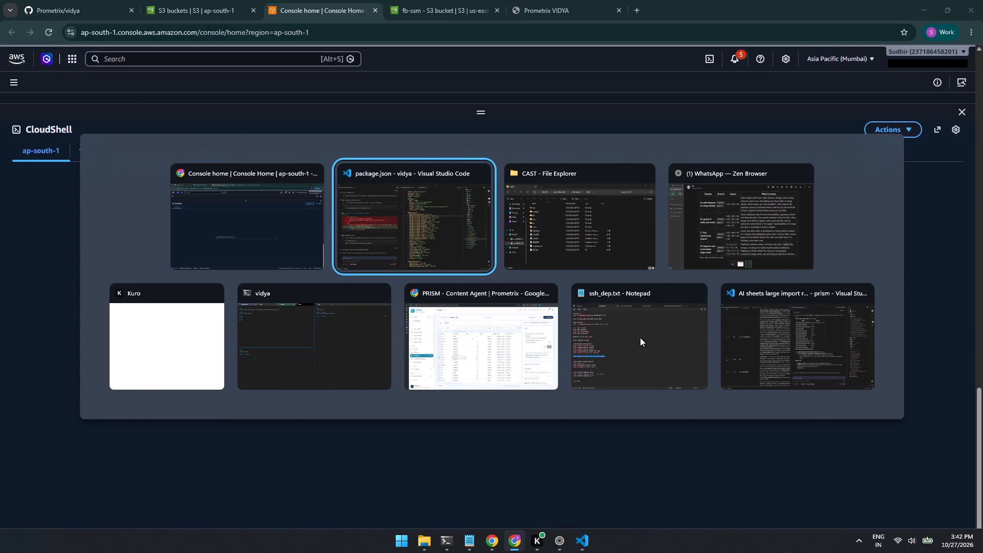
pyautogui.hotkey('alt', 'Tab')
pyautogui.hotkey('alt', 'Tab')
pyautogui.hotkey('alt', 'Tab')
pyautogui.hotkey('alt', 'Tab')
pyautogui.hotkey('alt', 'Tab')
pyautogui.hotkey('alt', 'Tab')
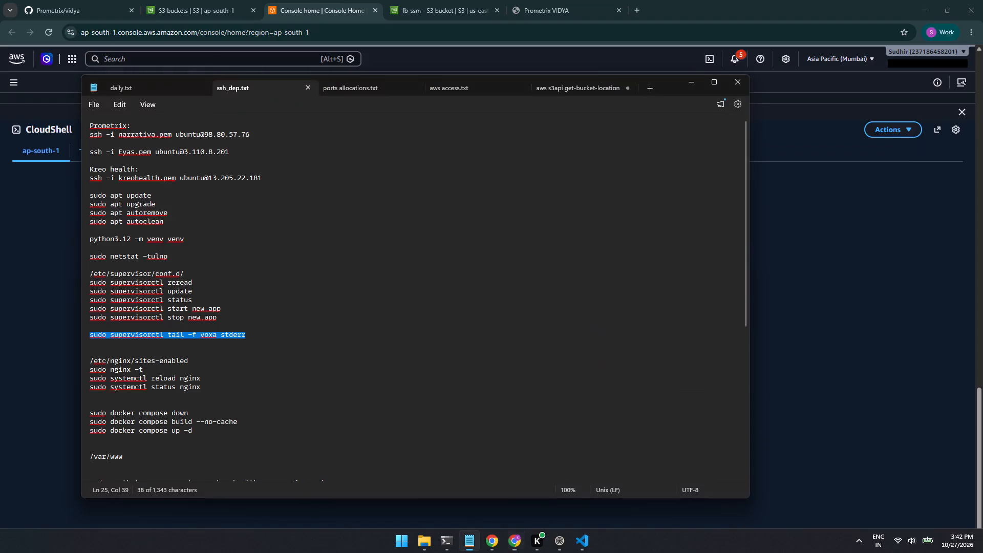
pyautogui.click(449, 298)
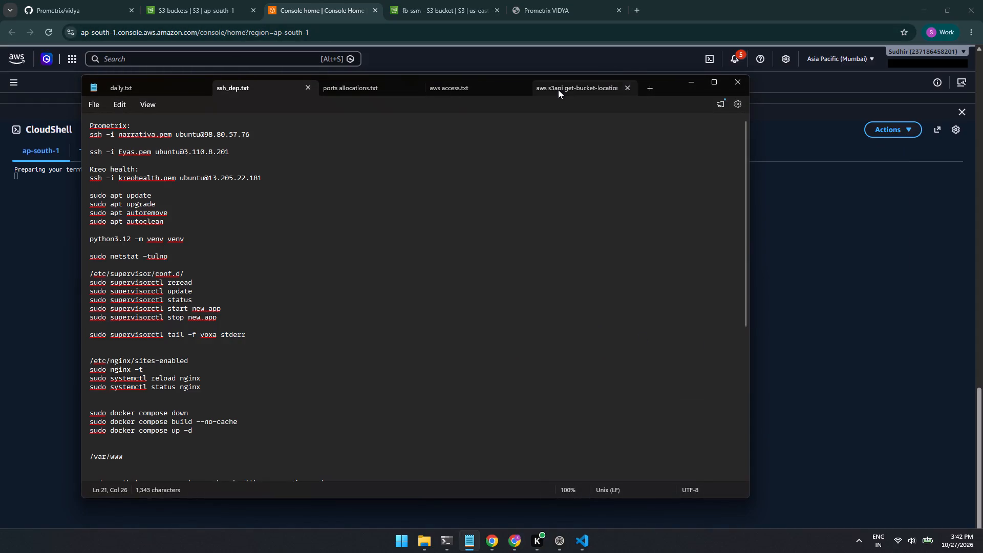
pyautogui.click(558, 90)
pyautogui.click(370, 261)
pyautogui.scroll(-3, 370, 261)
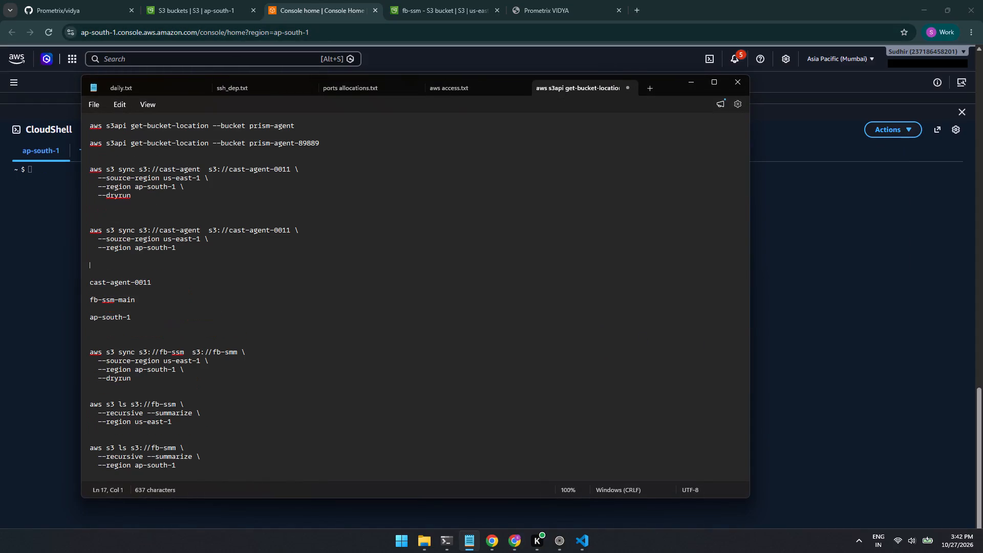
# Replace fb-ssm-main with fb-smm in the note and remove the blank line between it and cast-agent-0011.
pyautogui.click(301, 280)
pyautogui.click(159, 297)
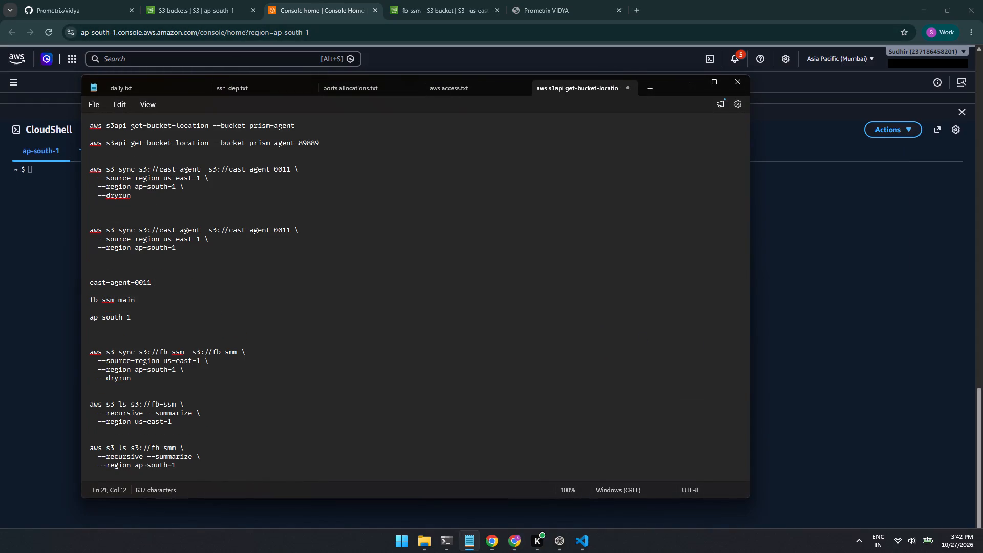
pyautogui.click(159, 297)
pyautogui.press('BackSpace')
pyautogui.press('BackSpace')
pyautogui.press('BackSpace')
pyautogui.press('BackSpace')
pyautogui.press('BackSpace')
pyautogui.press('BackSpace')
pyautogui.press('BackSpace')
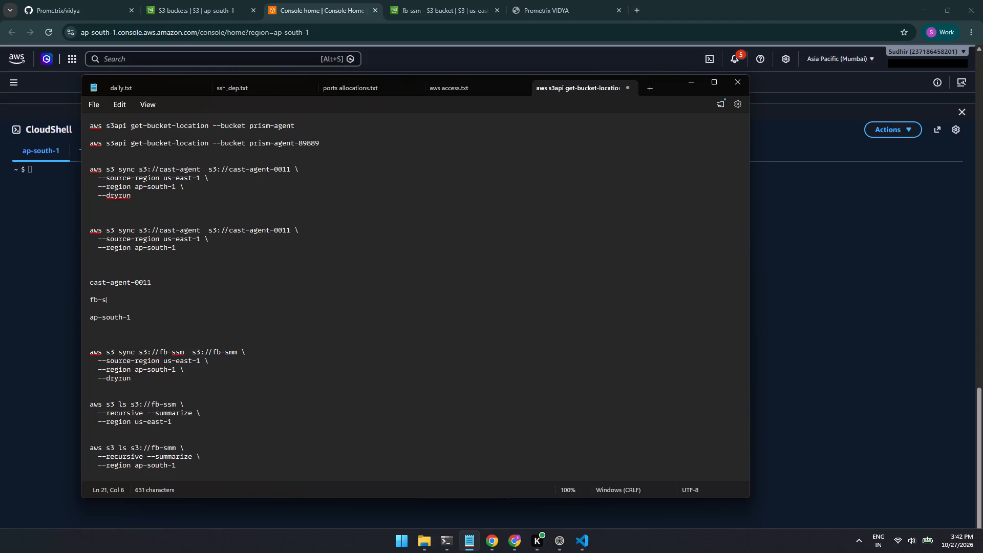
pyautogui.press('m')
pyautogui.press('m')
pyautogui.press('Up')
pyautogui.press('BackSpace')
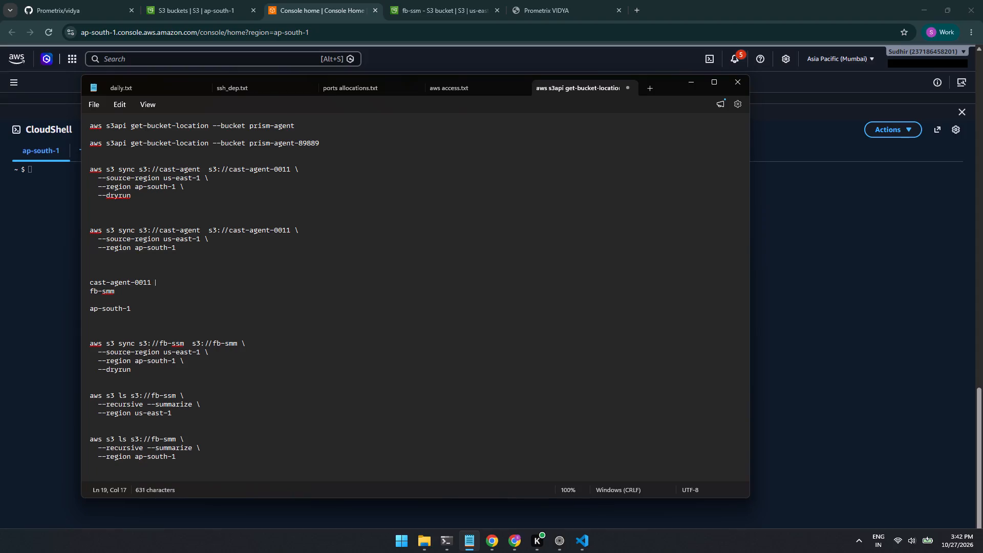
# Move the block with cast-agent-0011, fb-smm and ap-south-1 to the top of the note, above the first aws command.
pyautogui.click(167, 323)
pyautogui.moveTo(167, 323); pyautogui.dragTo(56, 266)
pyautogui.hotkey('ctrl', 'x')
pyautogui.click(216, 137)
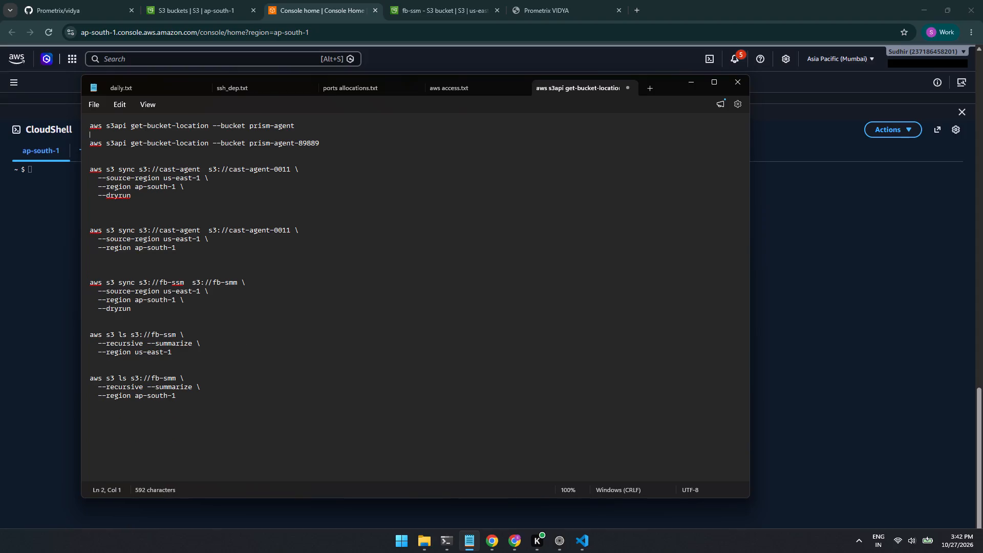
pyautogui.click(213, 133)
pyautogui.press('Up')
pyautogui.press('Up')
pyautogui.press('Home')
pyautogui.hotkey('shift', 'Return')
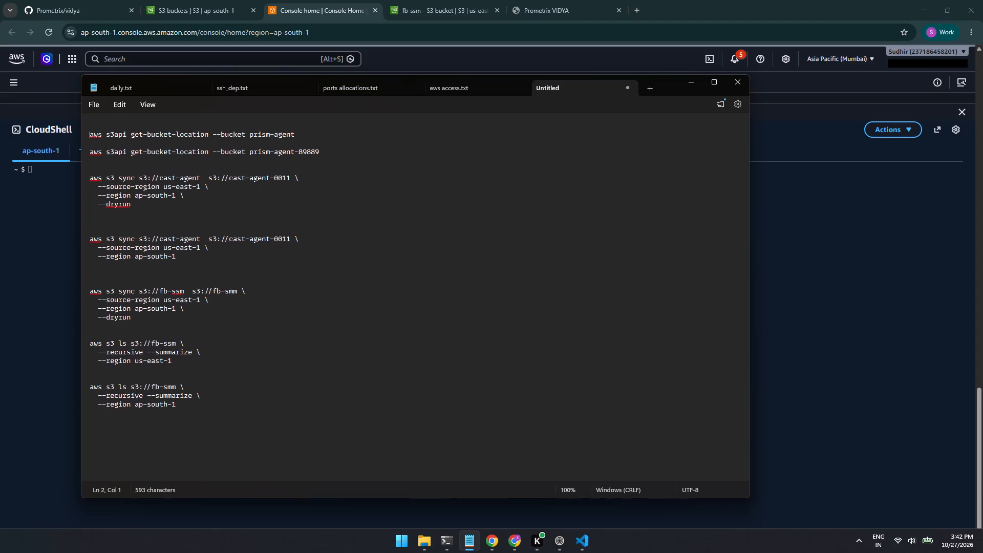
pyautogui.hotkey('shift', 'Return')
pyautogui.press('Up')
pyautogui.press('Up')
pyautogui.press('Up')
pyautogui.hotkey('ctrl', 'v')
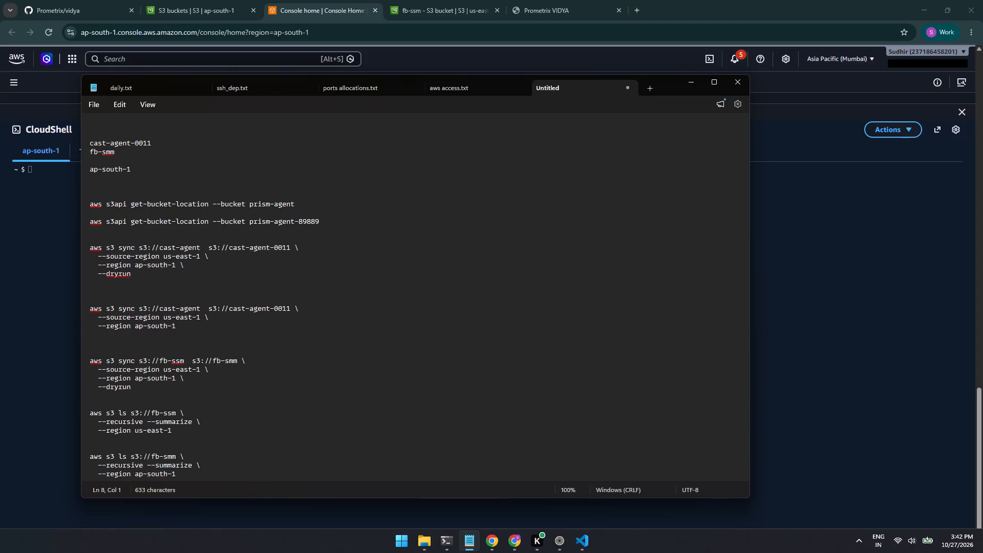
# Switch to the Chrome window with the Prometrix agents page and open the platform's admin dashboard from the user dashboard.
pyautogui.hotkey('alt', 'Tab')
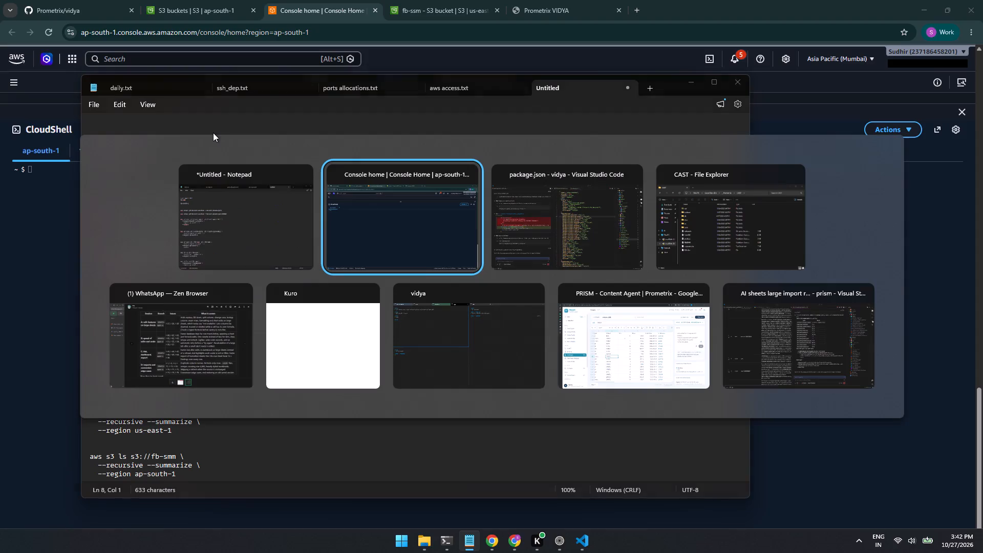
pyautogui.hotkey('alt', 'Tab')
pyautogui.hotkey('alt', 'Tab')
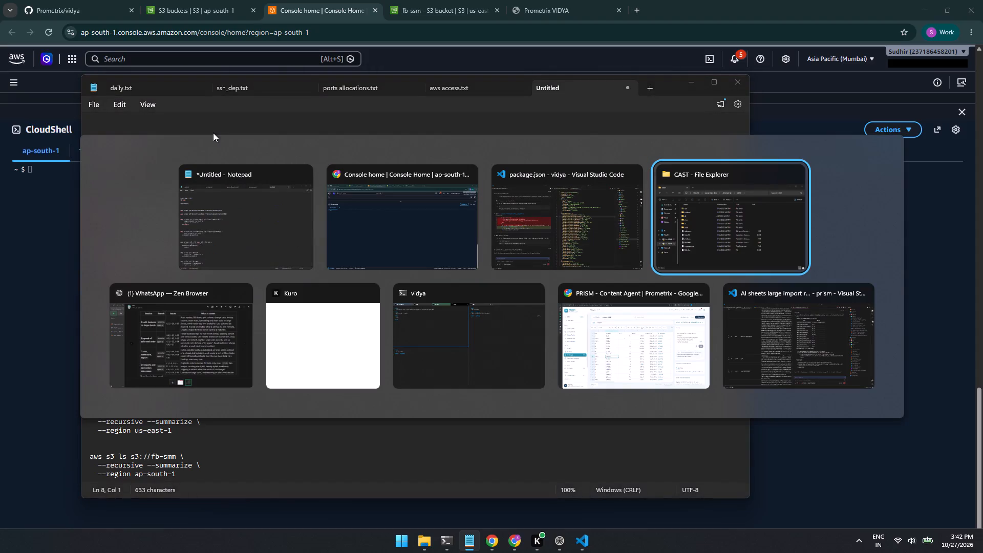
pyautogui.hotkey('alt', 'Tab')
pyautogui.hotkey('alt', 'Tab')
pyautogui.hotkey('alt', 'Tab')
pyautogui.hotkey('alt', 'Tab')
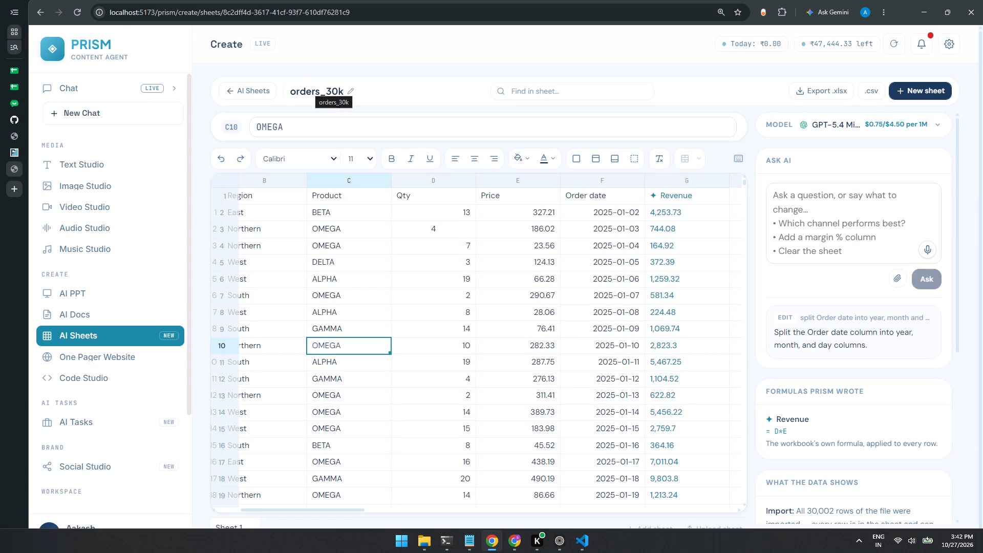
pyautogui.click(22, 157)
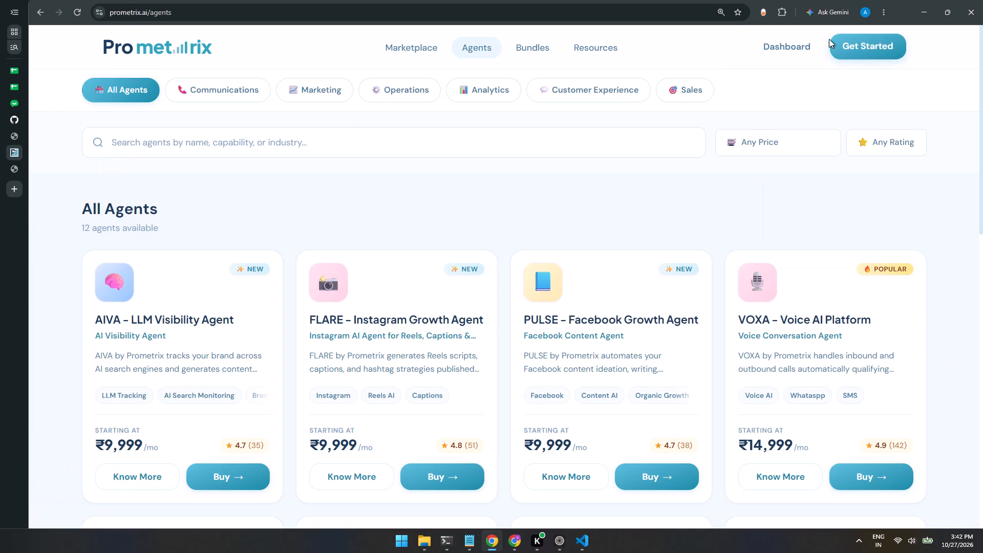
pyautogui.click(777, 44)
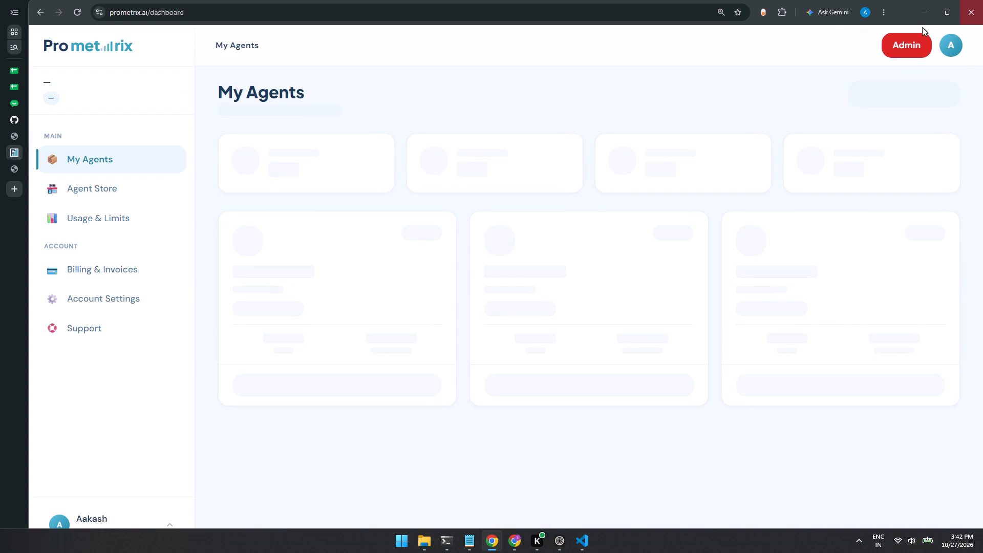
pyautogui.click(893, 40)
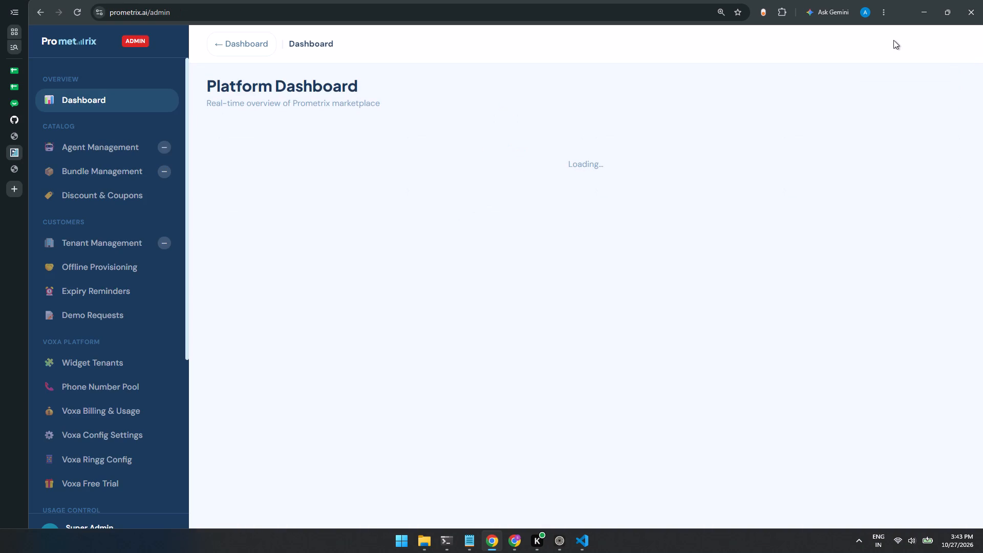
# In Tenant Management, open the agent subscriptions of the doctor's Healthcare tenant with ₹29,997 MRR for editing.
pyautogui.scroll(-2, 71, 383)
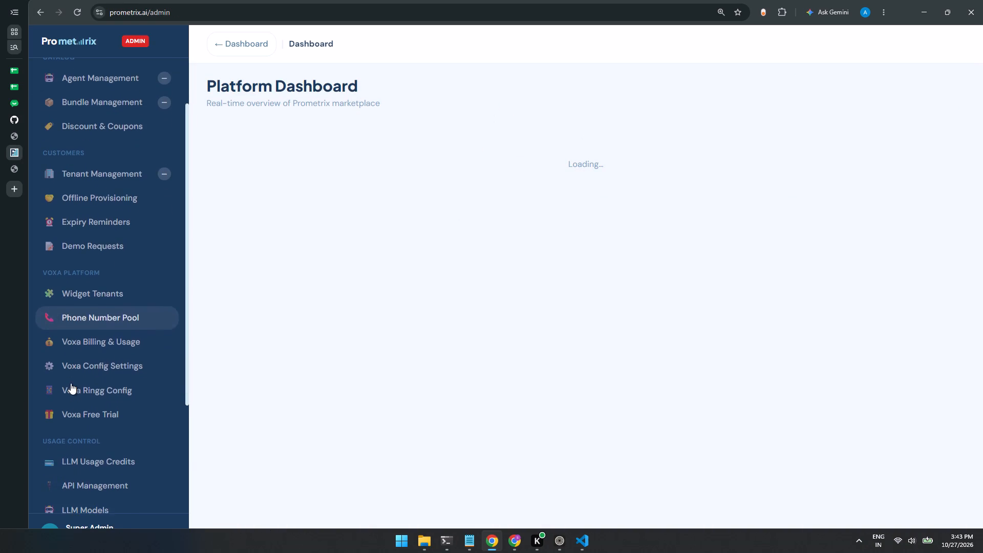
pyautogui.scroll(-3, 71, 383)
pyautogui.scroll(1, 108, 321)
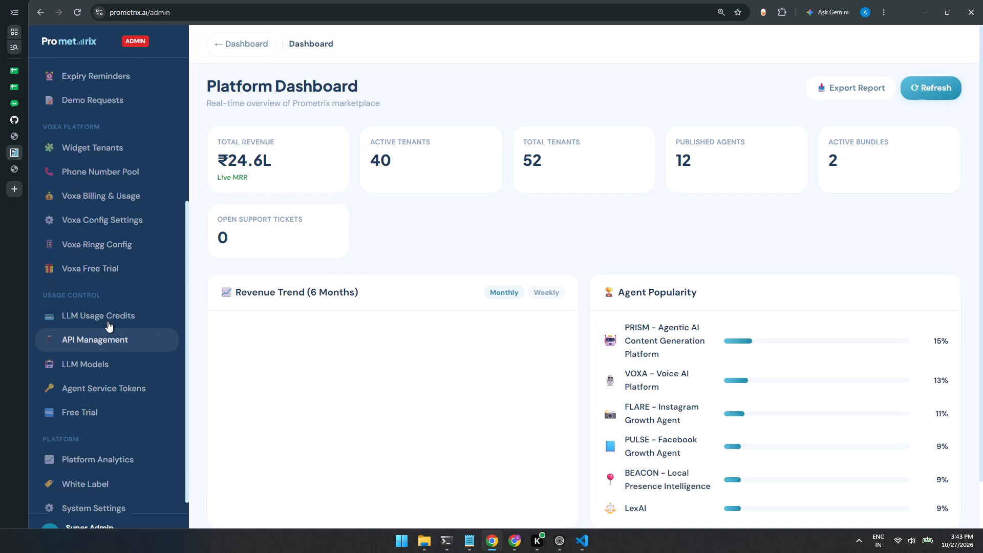
pyautogui.scroll(5, 108, 321)
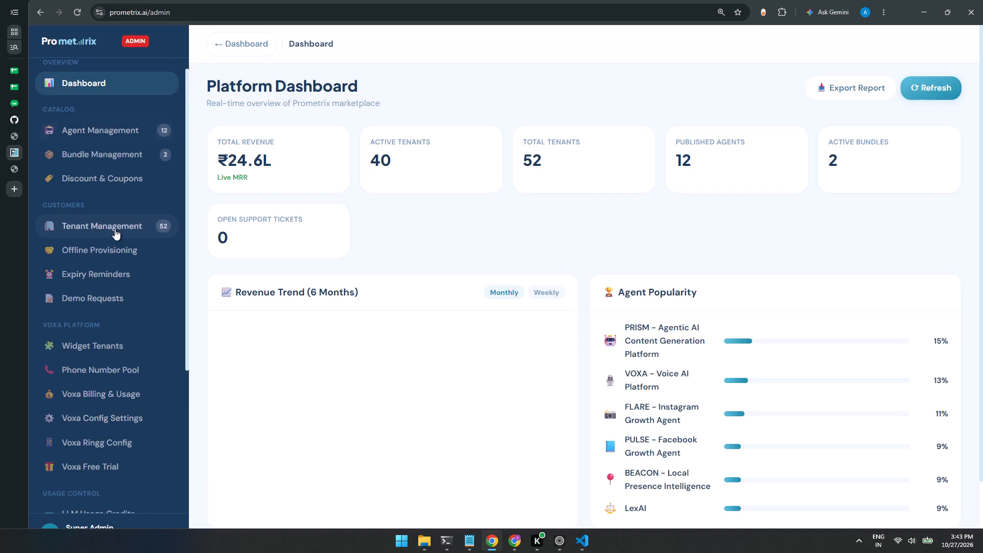
pyautogui.click(134, 238)
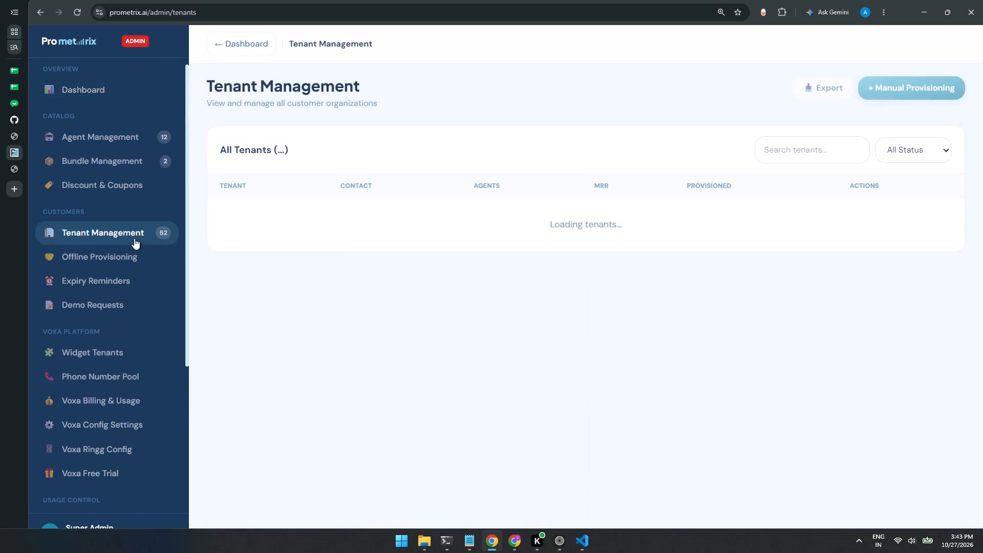
pyautogui.scroll(-2, 525, 370)
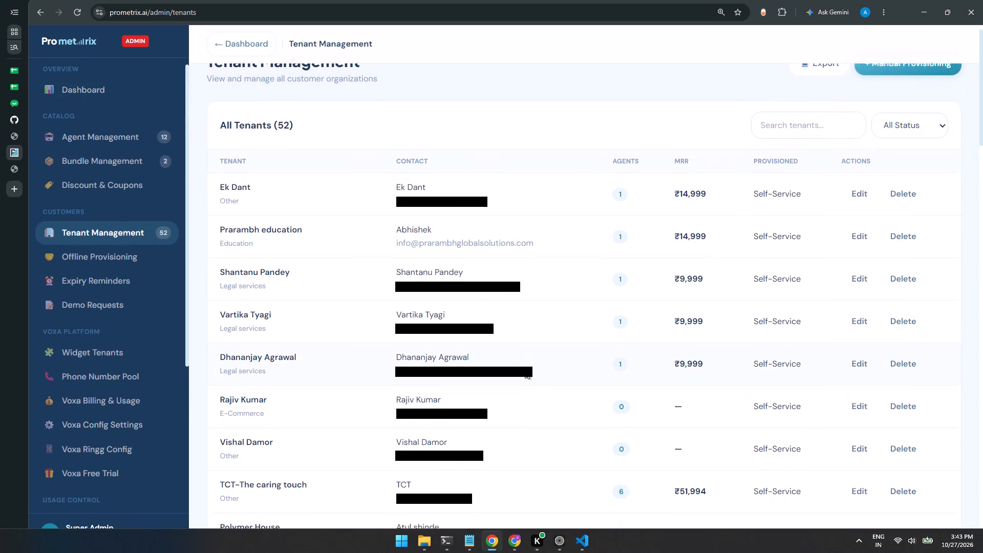
pyautogui.scroll(-7, 525, 370)
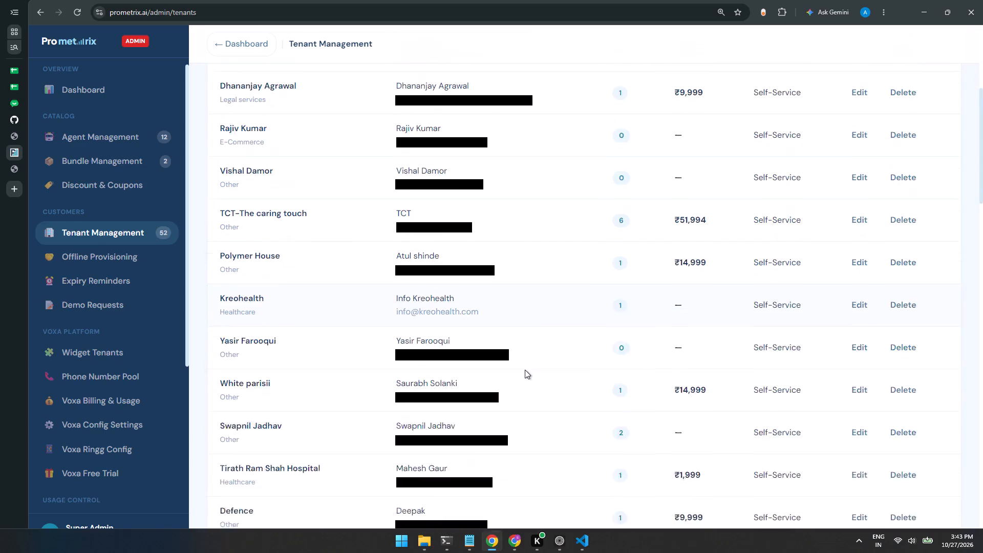
pyautogui.scroll(-9, 525, 370)
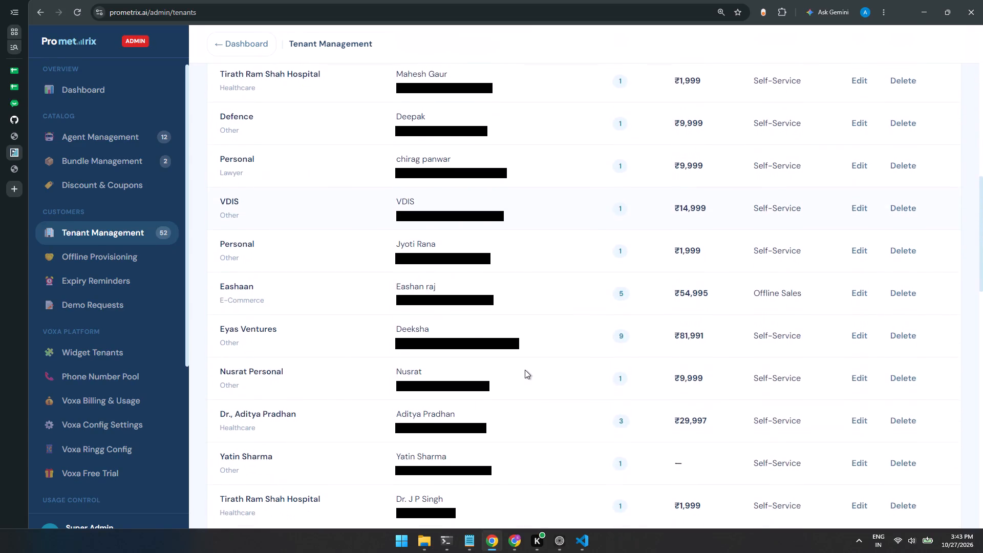
pyautogui.scroll(-1, 525, 370)
pyautogui.click(865, 392)
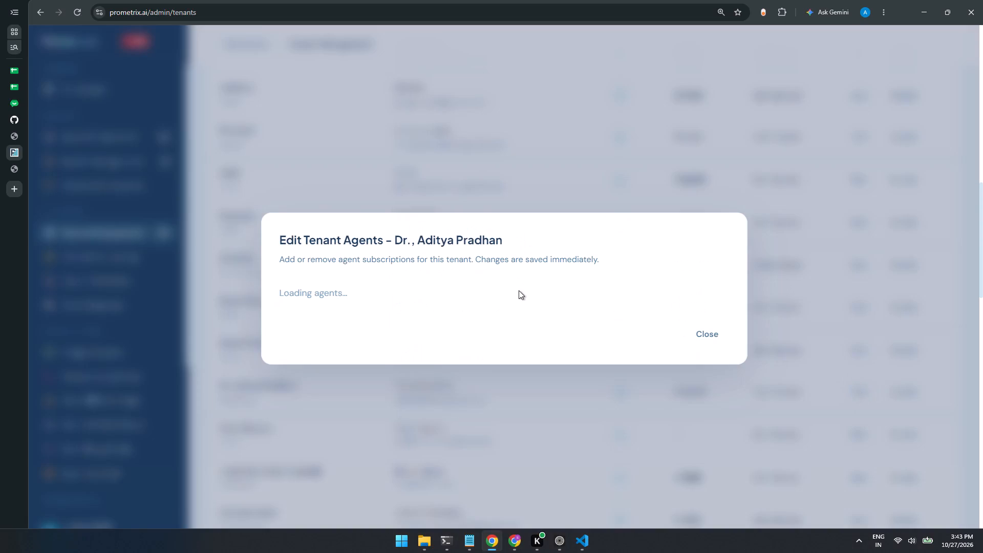
# Assign the CAST - Podcast Maker Agent to this tenant with a Quarterly subscription.
pyautogui.scroll(-7, 519, 290)
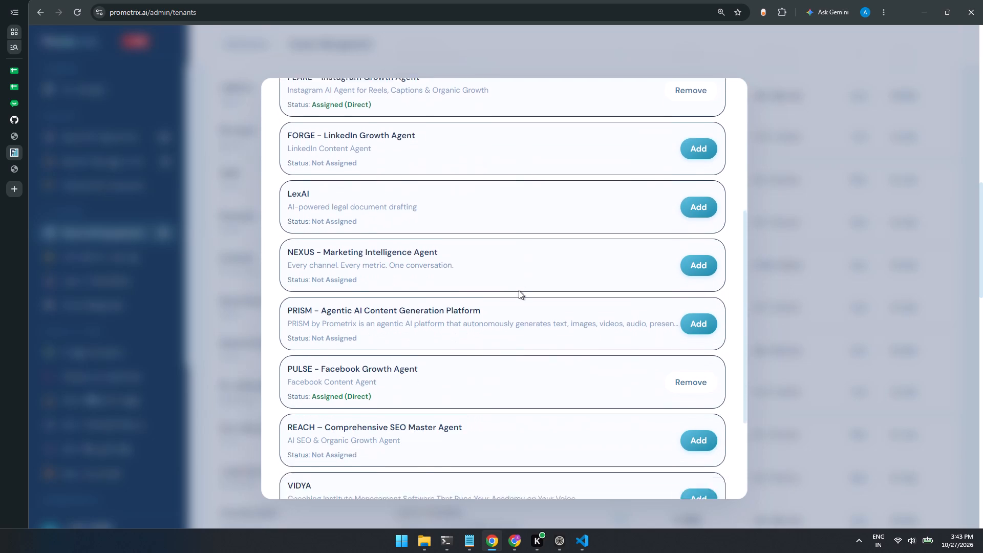
pyautogui.scroll(-2, 519, 290)
pyautogui.scroll(6, 519, 290)
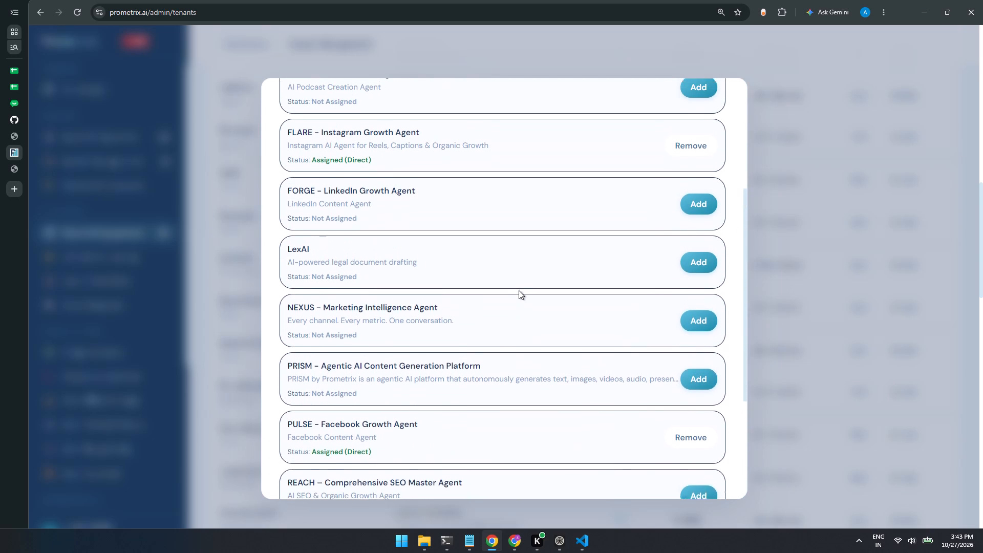
pyautogui.scroll(2, 519, 290)
pyautogui.click(704, 248)
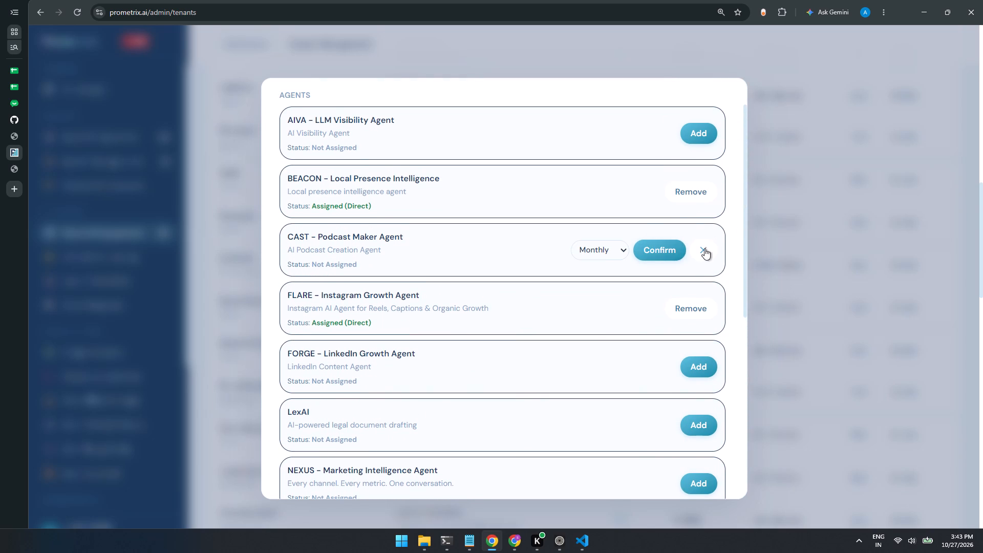
pyautogui.click(602, 253)
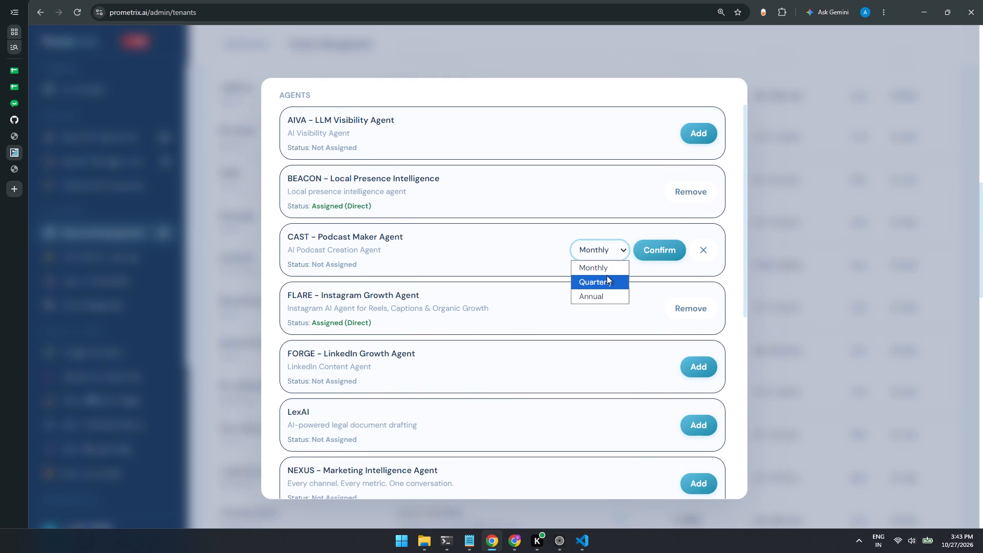
pyautogui.click(607, 275)
pyautogui.click(657, 247)
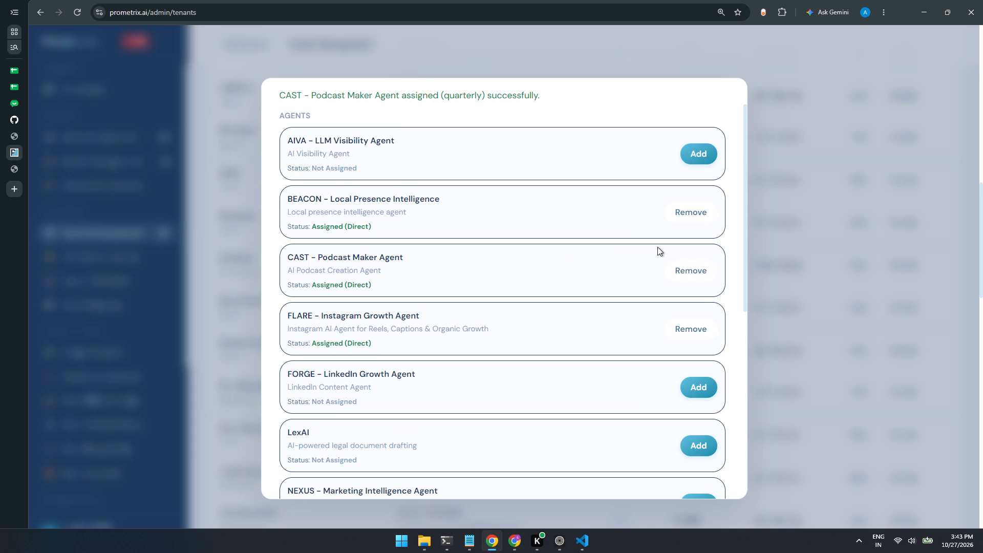
# Close the tenant's agent subscriptions and return from the admin area to the My Agents user dashboard.
pyautogui.hotkey('alt', 'Tab')
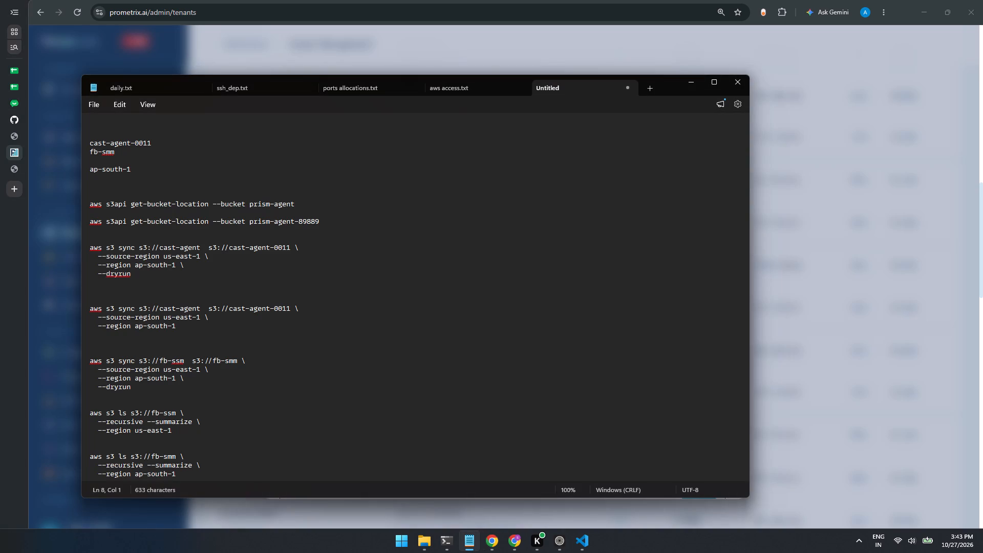
pyautogui.hotkey('alt', 'Tab')
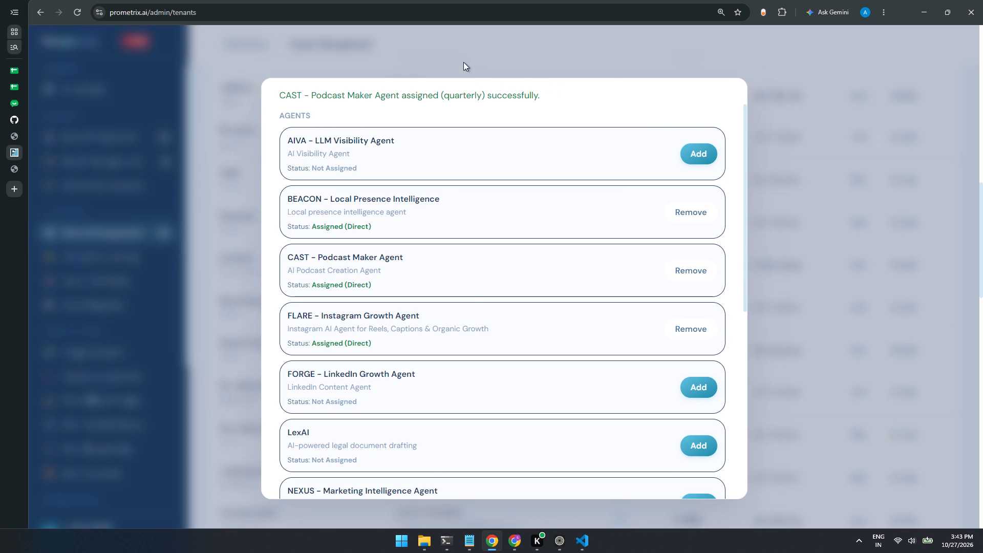
pyautogui.click(463, 62)
pyautogui.scroll(2, 395, 104)
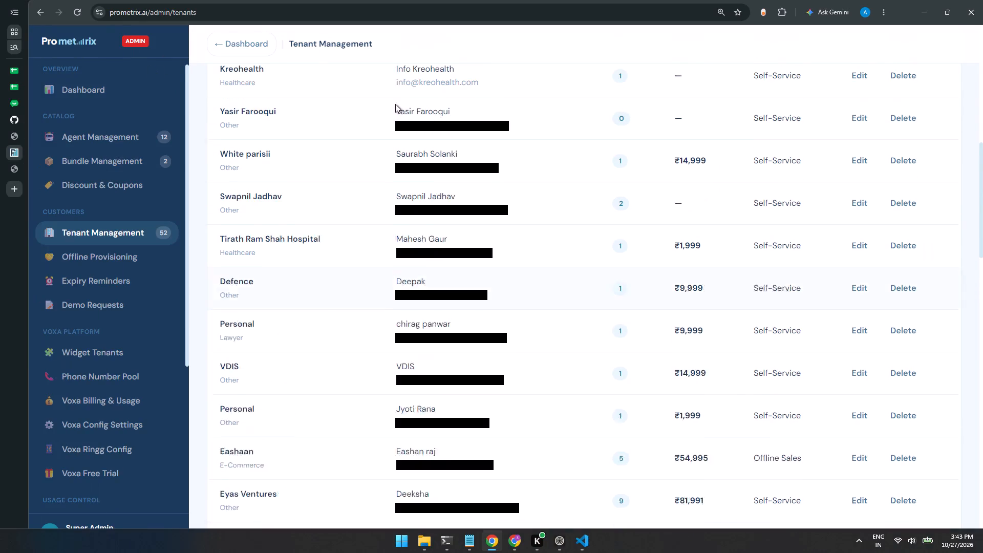
pyautogui.click(82, 39)
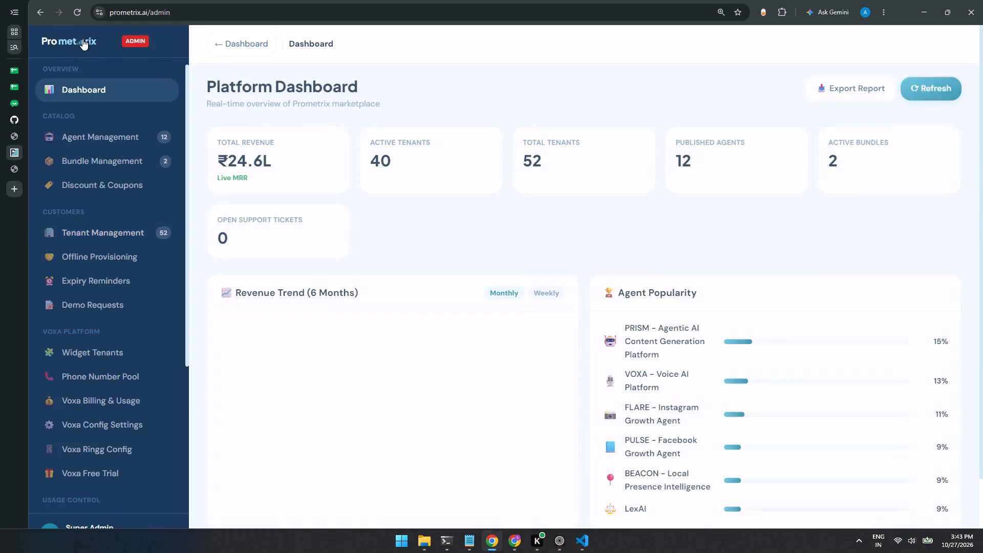
pyautogui.click(82, 39)
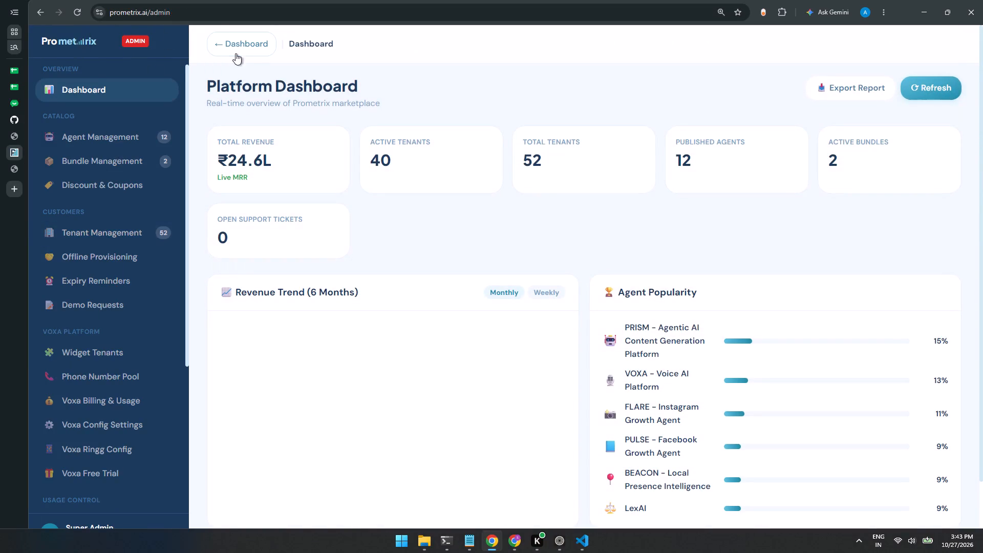
pyautogui.click(245, 54)
# Review the agent cards on the My Agents page and the AWS bucket commands in the untitled note.
pyautogui.hotkey('alt', 'Tab')
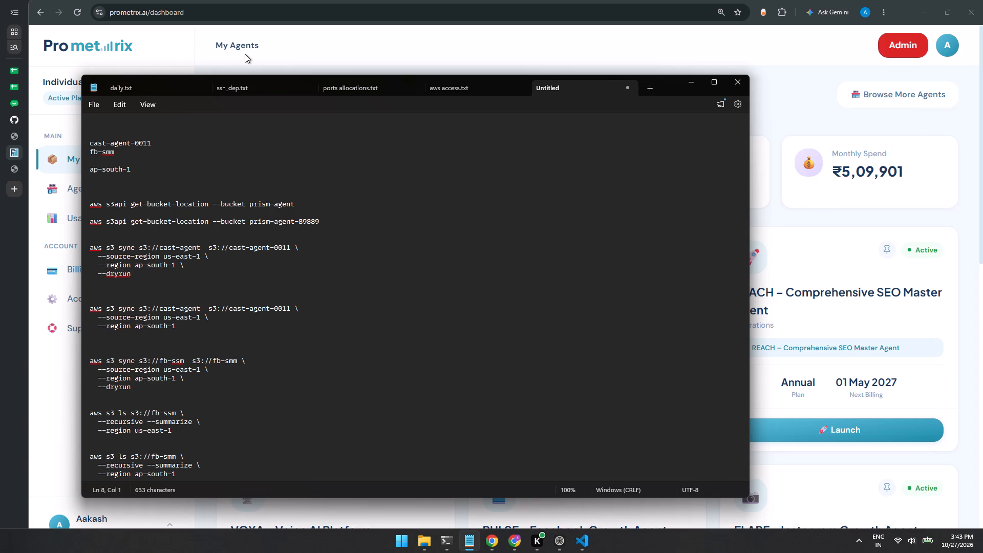
pyautogui.hotkey('alt', 'Tab')
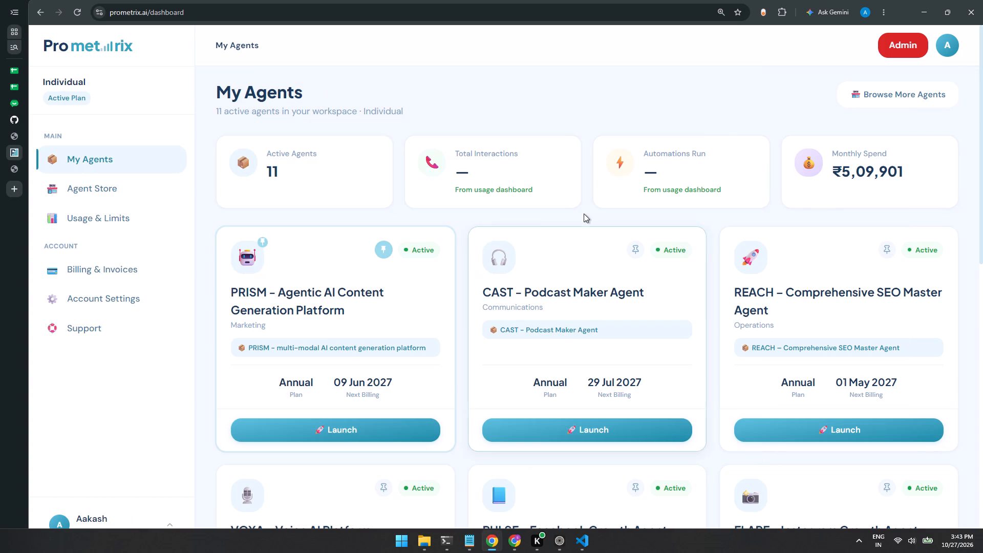
pyautogui.scroll(-3, 584, 214)
pyautogui.hotkey('alt', 'Tab')
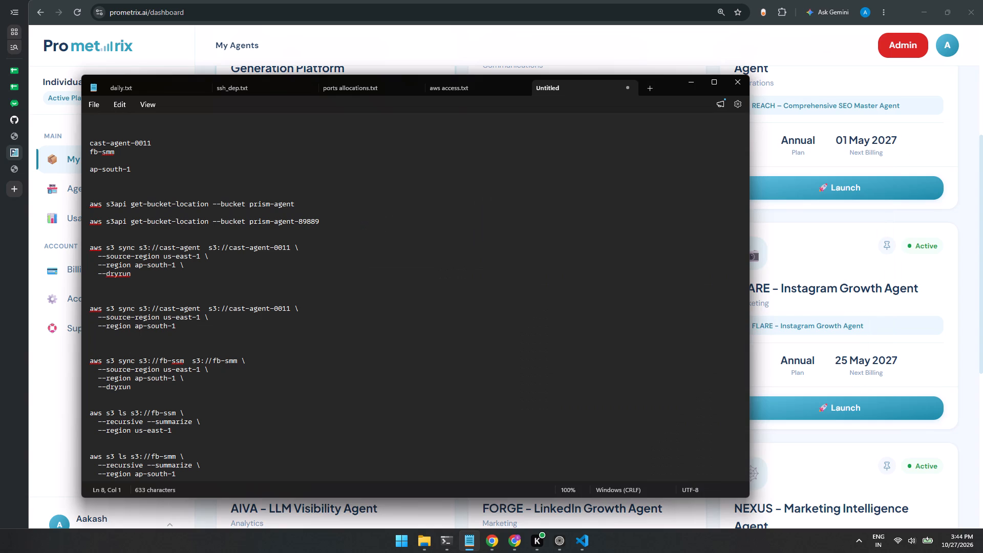
pyautogui.click(400, 264)
pyautogui.scroll(-2, 400, 264)
pyautogui.hotkey('alt', 'Tab')
pyautogui.hotkey('alt', 'Tab')
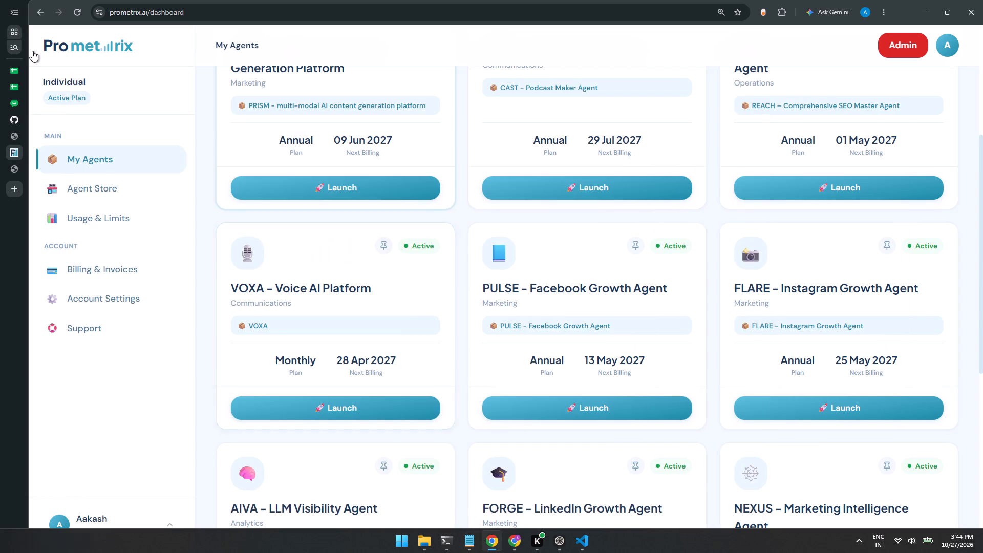
pyautogui.click(273, 271)
pyautogui.click(328, 418)
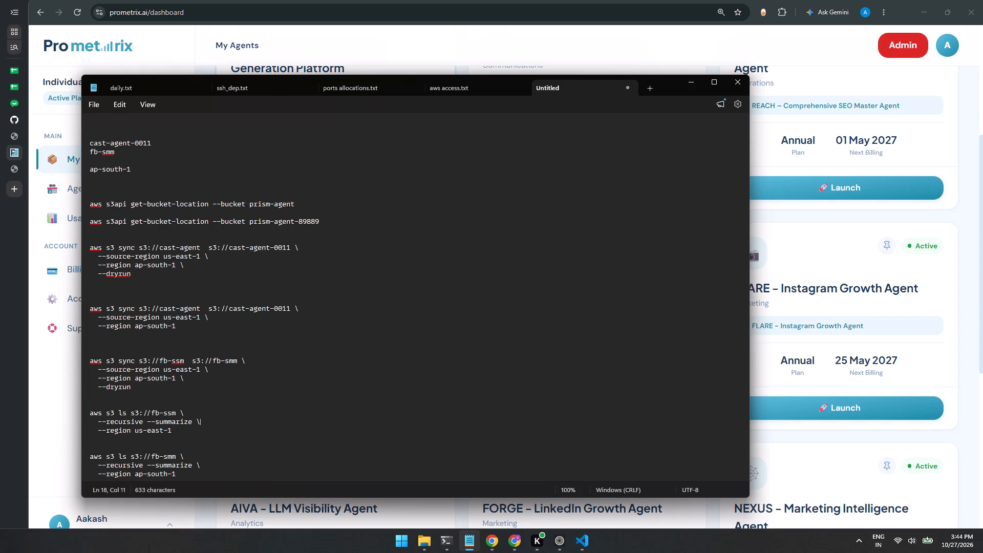
pyautogui.scroll(-1, 328, 418)
pyautogui.click(163, 363)
pyautogui.click(236, 375)
# Switch to the Chrome window with the AWS console and refresh the general purpose buckets list in S3, checking it against the note.
pyautogui.hotkey('alt', 'Tab')
pyautogui.hotkey('alt', 'Tab')
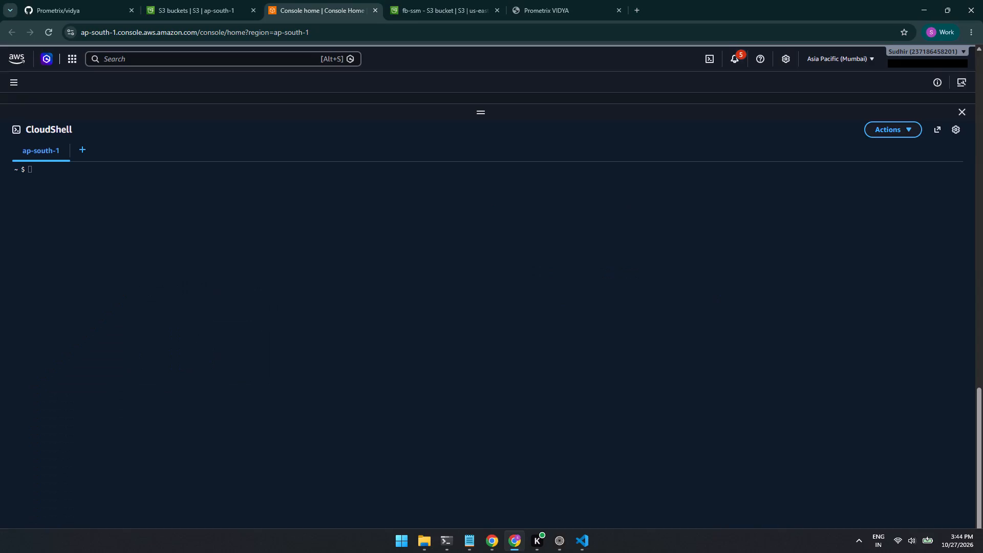
pyautogui.click(206, 0)
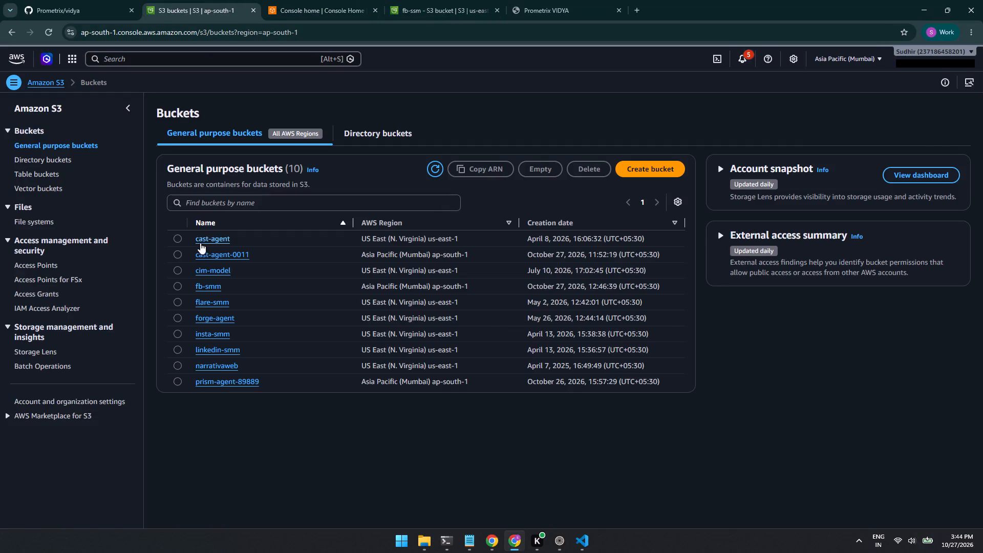
pyautogui.click(432, 168)
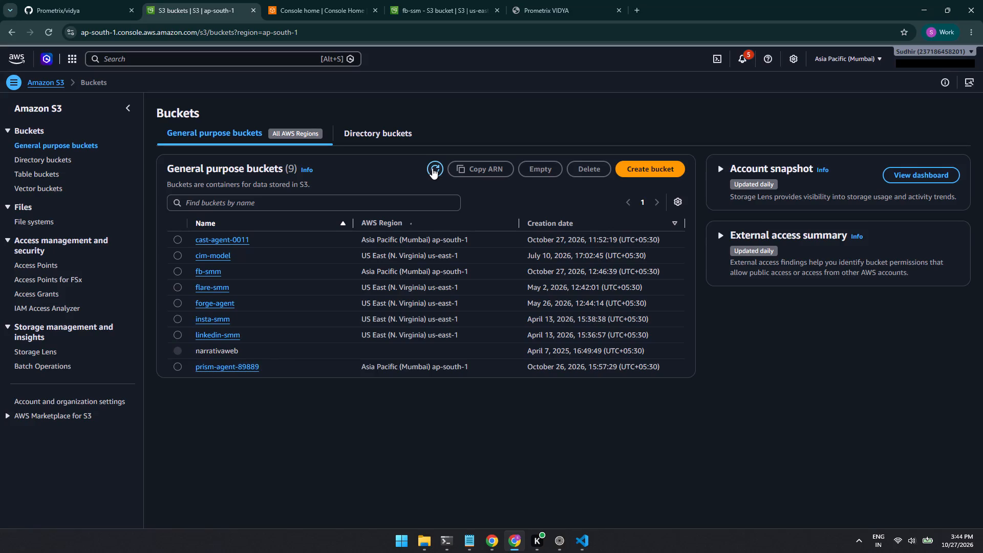
pyautogui.hotkey('alt', 'Tab')
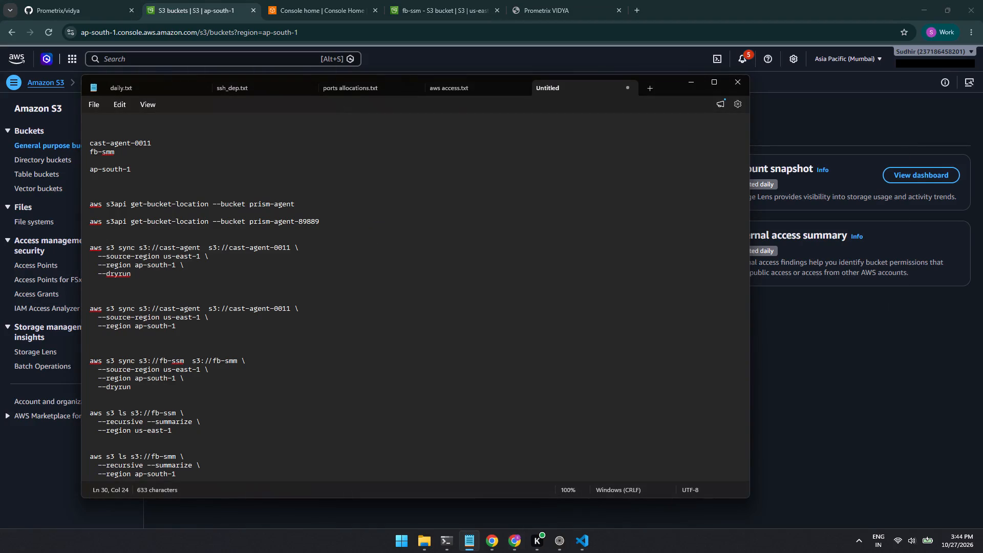
pyautogui.click(172, 318)
pyautogui.hotkey('alt', 'Tab')
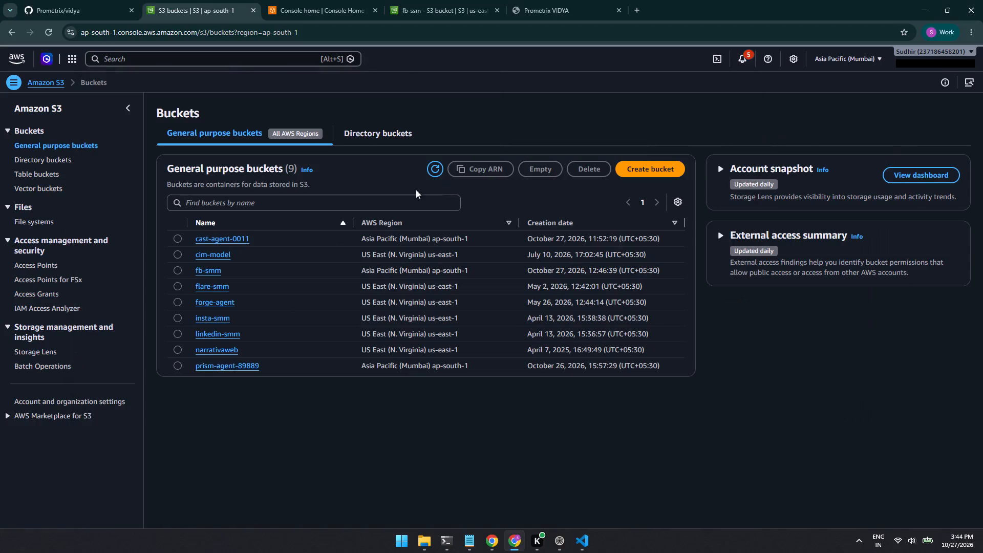
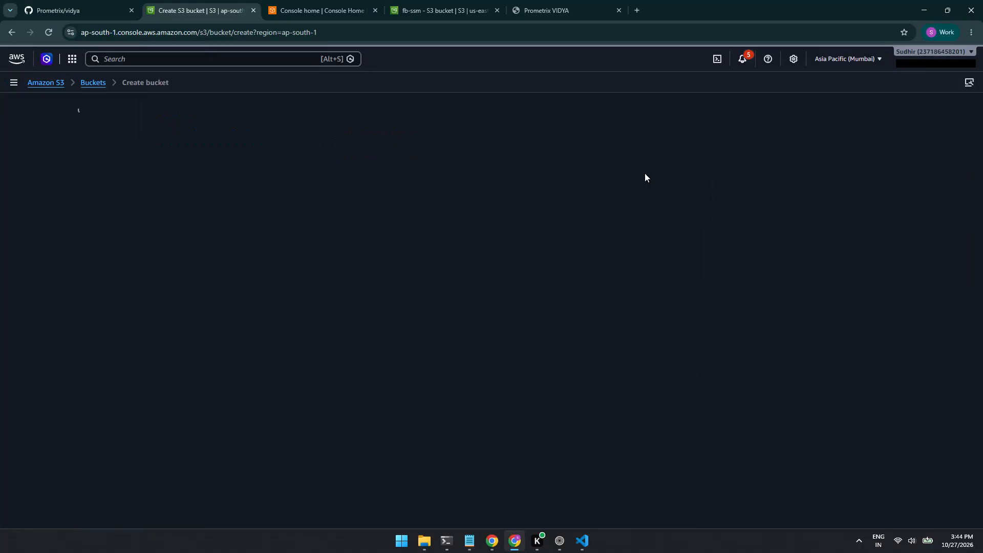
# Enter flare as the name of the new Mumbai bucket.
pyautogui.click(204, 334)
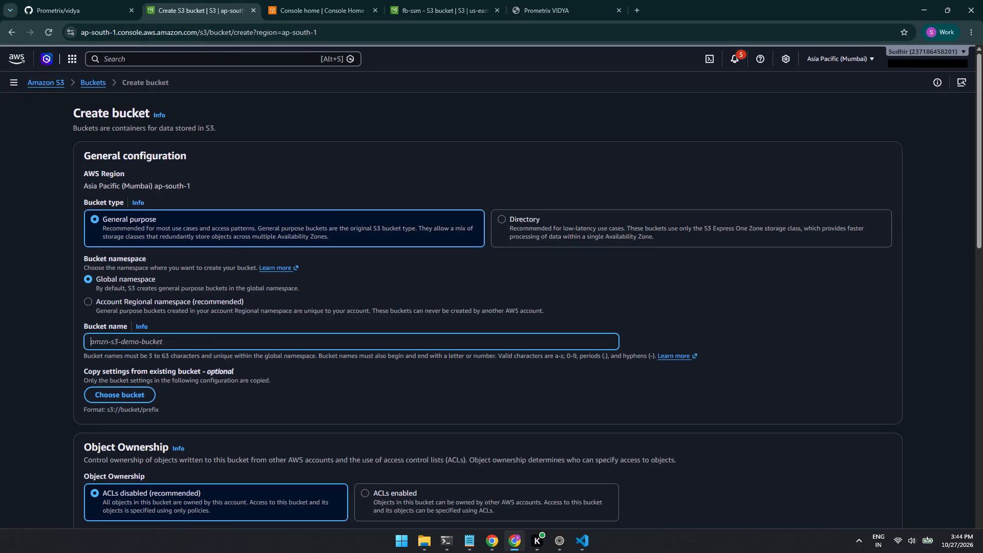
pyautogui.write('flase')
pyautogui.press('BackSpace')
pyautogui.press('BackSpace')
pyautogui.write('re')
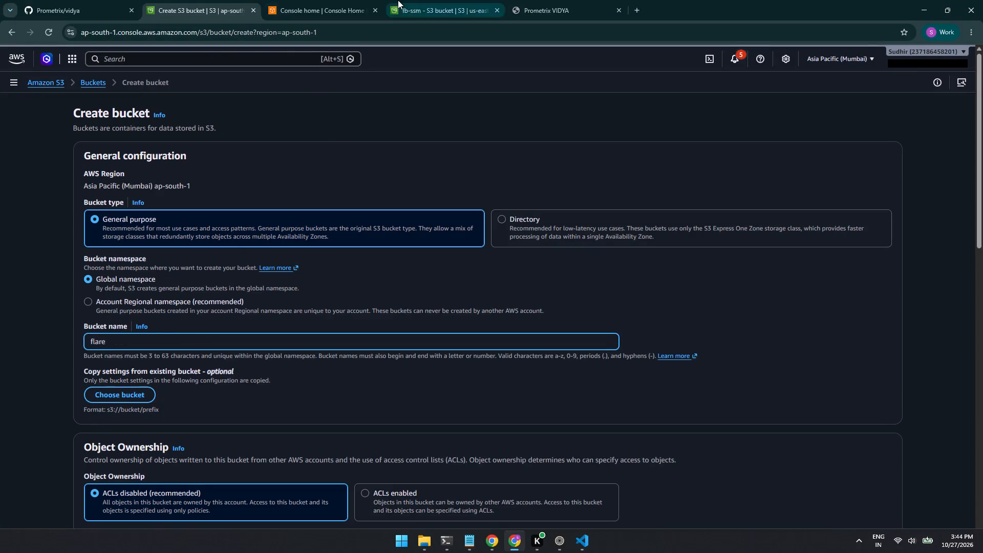
# Open the flare-smm bucket in the us-east-1 buckets list and copy its name.
pyautogui.click(398, 0)
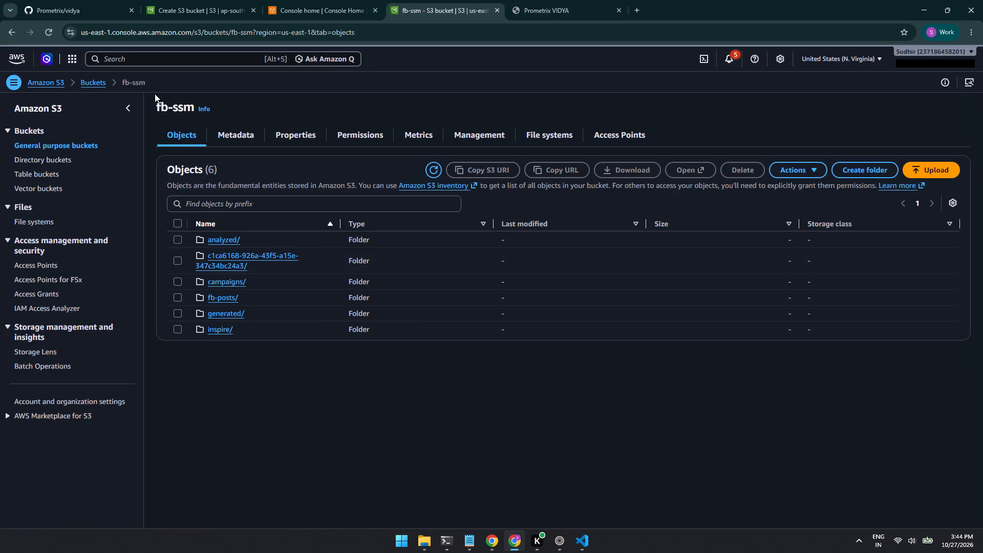
pyautogui.click(89, 82)
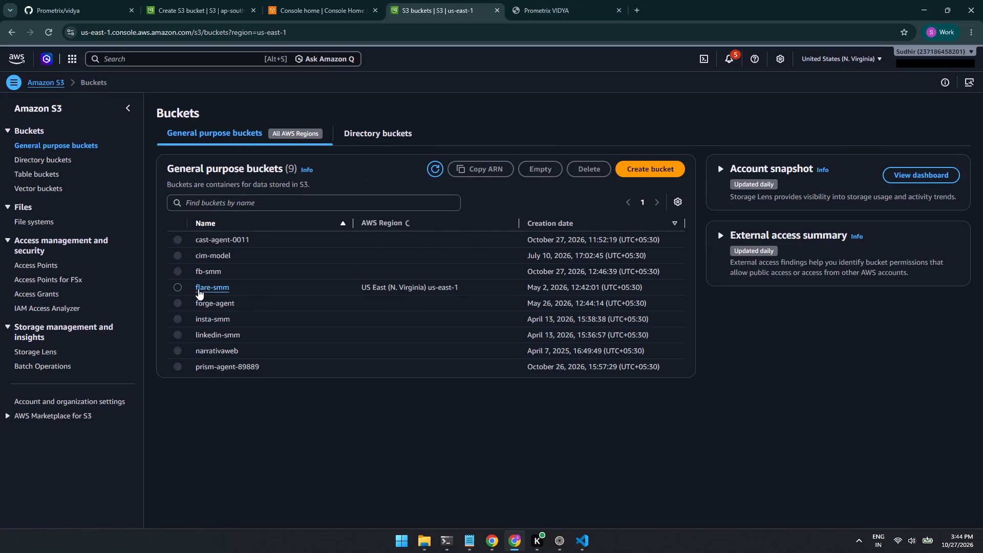
pyautogui.click(198, 289)
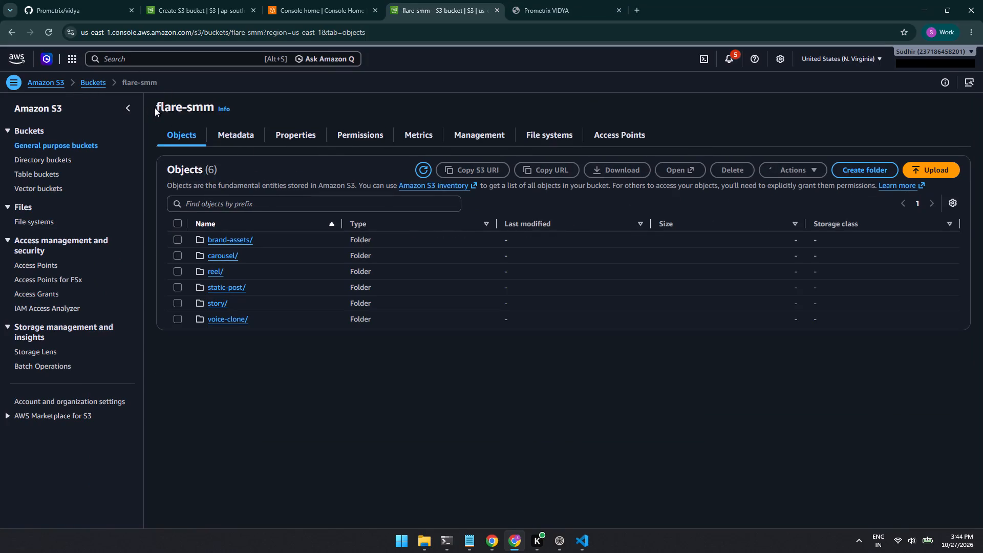
pyautogui.moveTo(155, 108); pyautogui.dragTo(215, 106)
pyautogui.hotkey('ctrl', 'c')
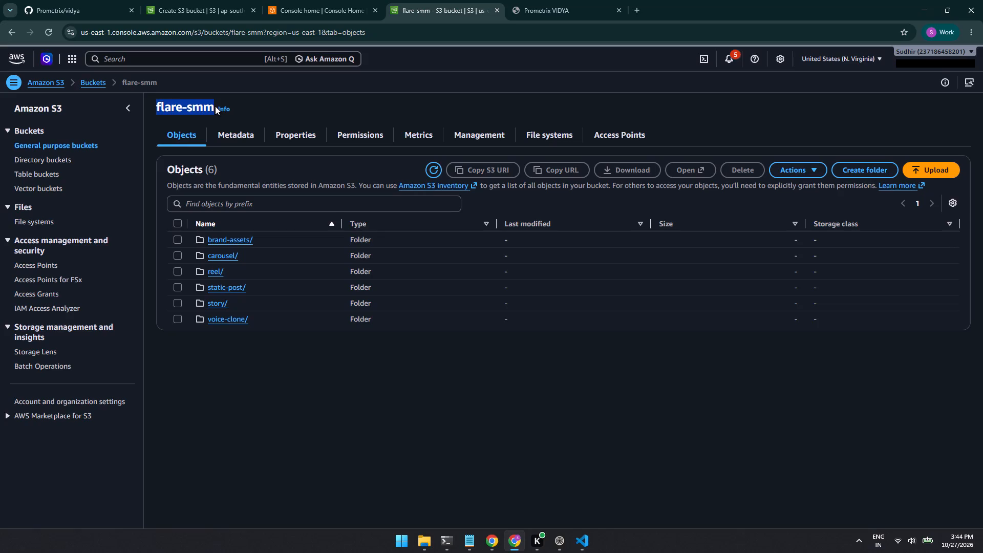
# In the untitled Notepad note, replace the source bucket of the first cast-agent sync dry-run command with flare-smm.
pyautogui.hotkey('alt', 'Tab')
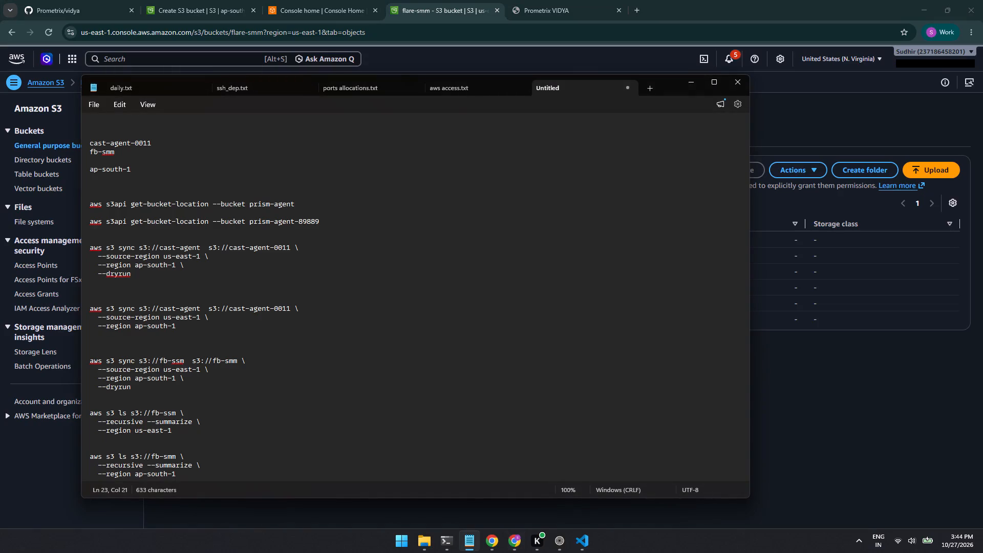
pyautogui.hotkey('ctrl', 'z')
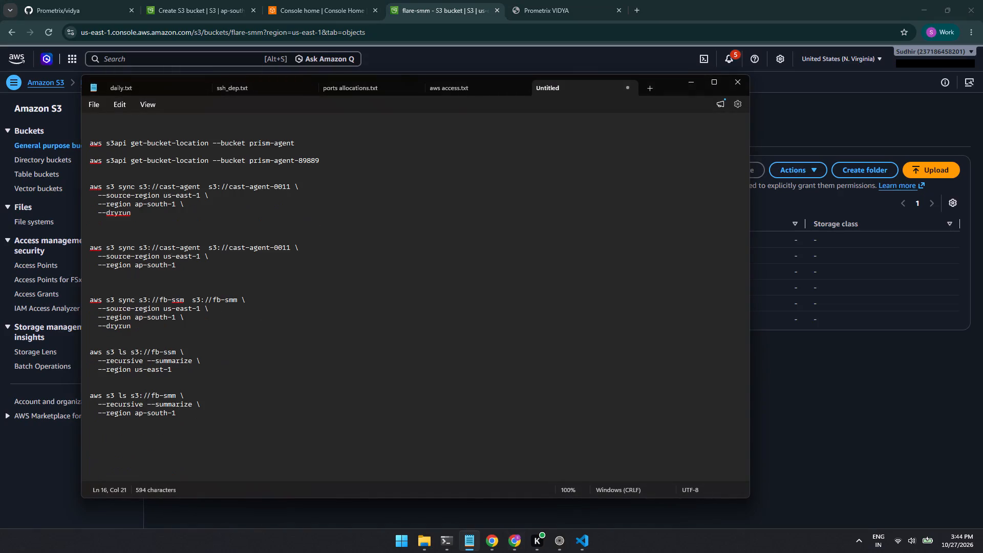
pyautogui.hotkey('ctrl', 'y')
pyautogui.click(234, 329)
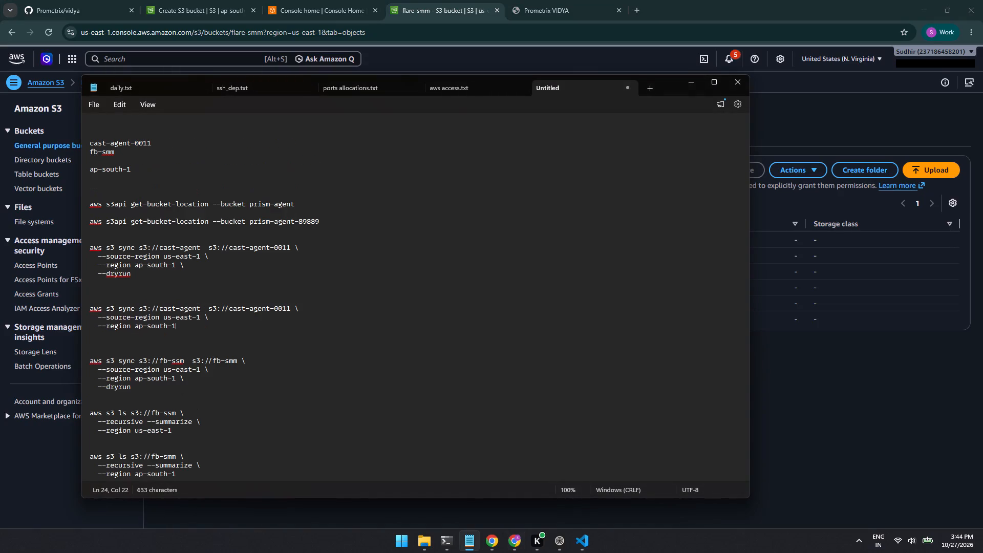
pyautogui.click(201, 244)
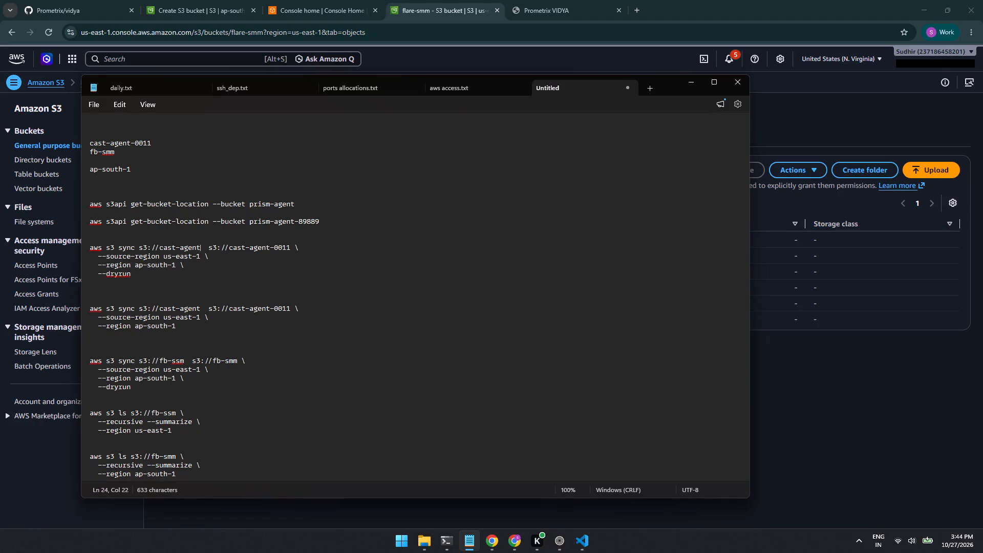
pyautogui.moveTo(204, 246); pyautogui.dragTo(164, 245)
pyautogui.moveTo(164, 245); pyautogui.dragTo(161, 245)
pyautogui.press('BackSpace')
pyautogui.press('BackSpace')
pyautogui.hotkey('ctrl', 'v')
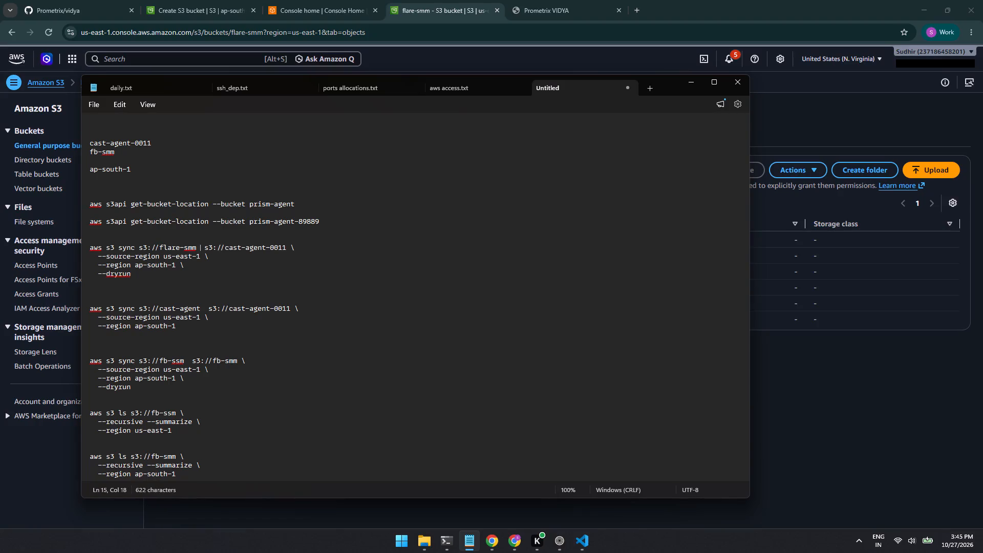
# Change the destination bucket of that dry-run sync command to flare-smm-0011.
pyautogui.click(283, 246)
pyautogui.press('Right')
pyautogui.hotkey('ctrl', 'shift', 'Left')
pyautogui.hotkey('ctrl', 'shift', 'Left')
pyautogui.hotkey('ctrl', 'shift', 'Left')
pyautogui.hotkey('ctrl', 'shift', 'Left')
pyautogui.hotkey('ctrl', 'shift', 'Left')
pyautogui.press('BackSpace')
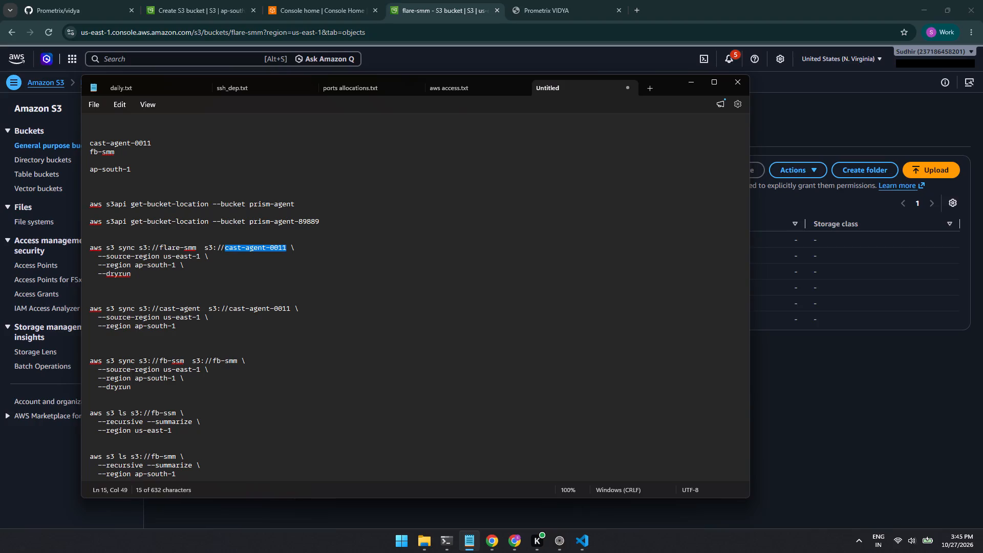
pyautogui.hotkey('ctrl', 'v')
pyautogui.press('BackSpace')
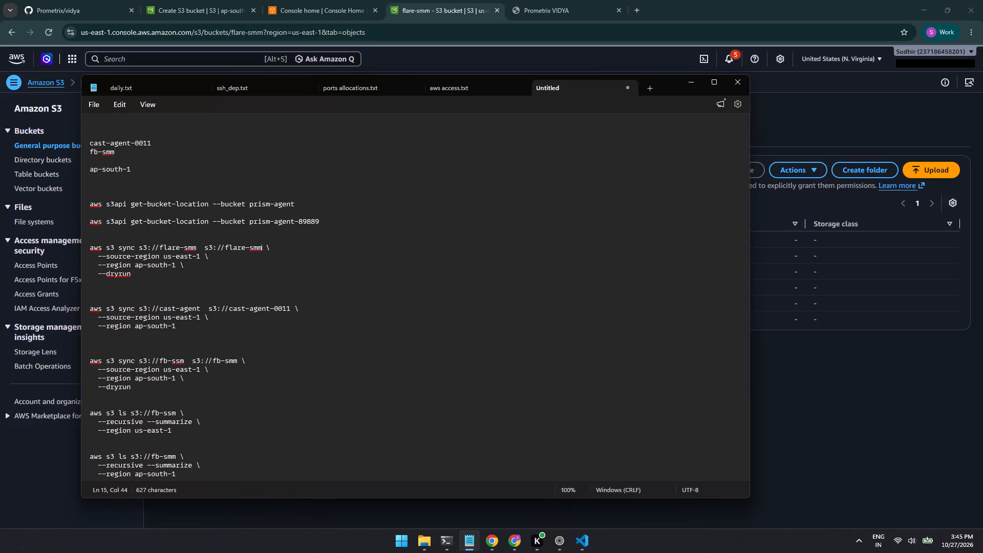
pyautogui.write('-0011')
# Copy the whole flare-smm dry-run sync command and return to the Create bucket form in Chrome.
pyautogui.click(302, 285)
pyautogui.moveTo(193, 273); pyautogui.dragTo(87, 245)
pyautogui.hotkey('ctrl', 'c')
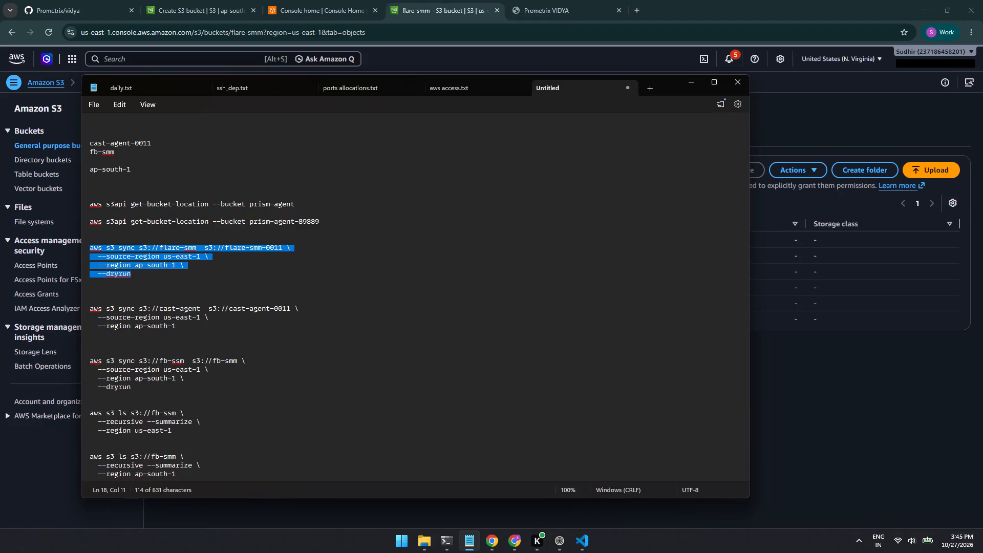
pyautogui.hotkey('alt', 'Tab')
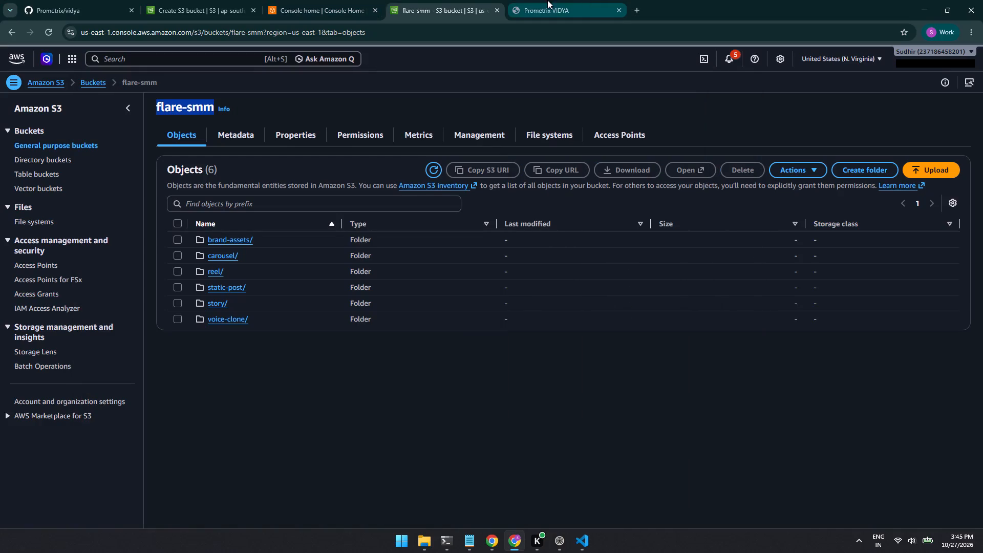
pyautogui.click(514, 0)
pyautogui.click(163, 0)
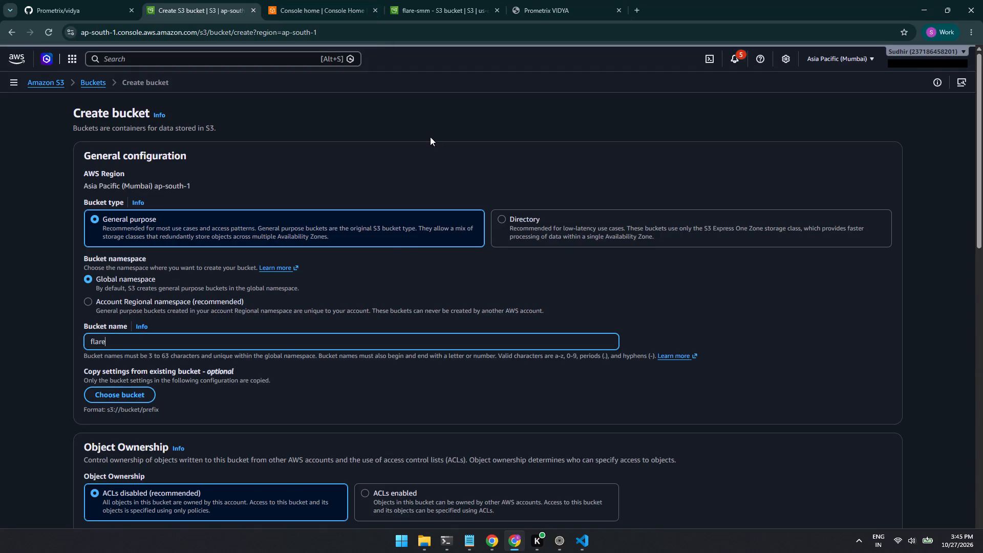
# Copy flare-smm-0011 from the note's sync command and use it as the new bucket's name, replacing flare.
pyautogui.hotkey('alt', 'Tab')
pyautogui.click(241, 261)
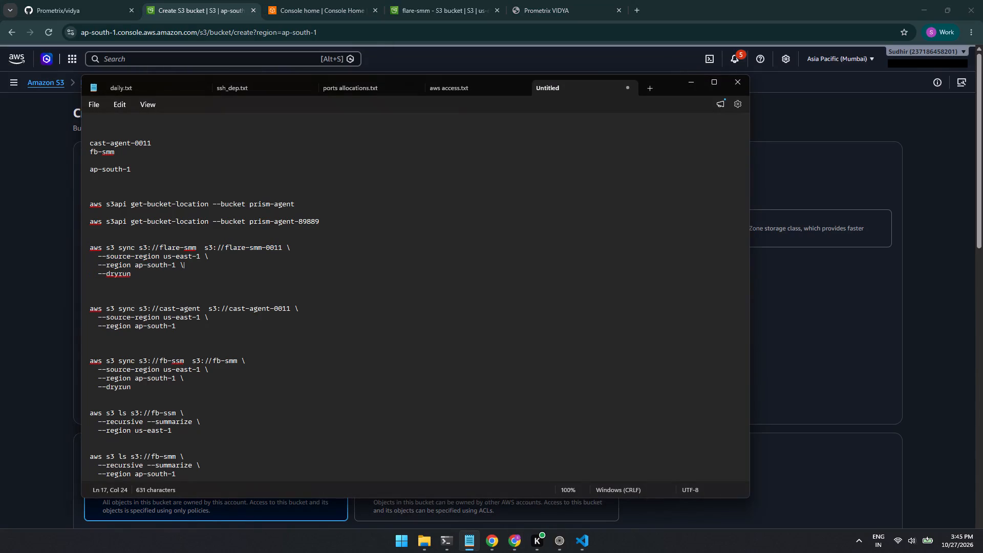
pyautogui.click(285, 249)
pyautogui.press('Left')
pyautogui.hotkey('ctrl', 'shift', 'Left')
pyautogui.hotkey('ctrl', 'shift', 'Left')
pyautogui.hotkey('ctrl', 'shift', 'Left')
pyautogui.hotkey('ctrl', 'shift', 'Left')
pyautogui.hotkey('ctrl', 'shift', 'Left')
pyautogui.hotkey('ctrl', 'c')
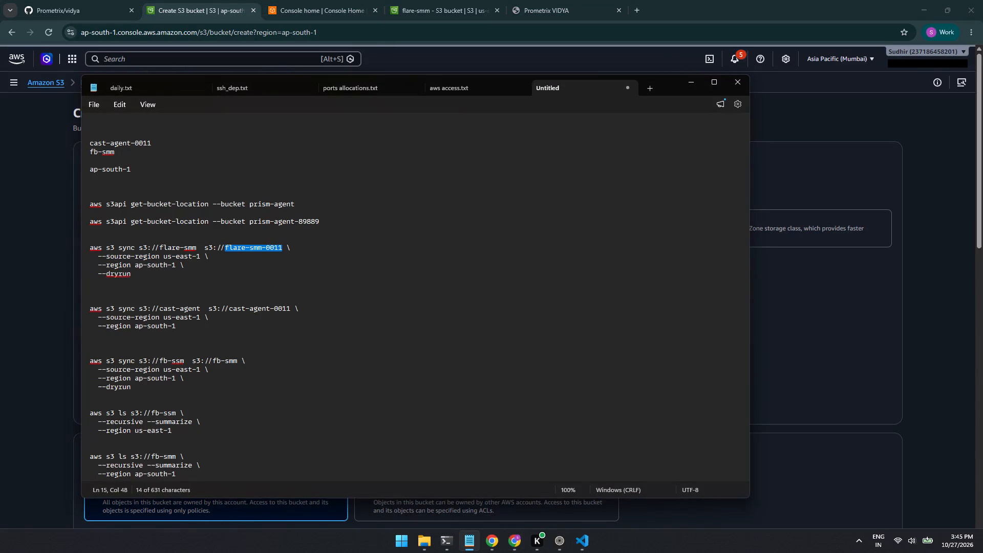
pyautogui.hotkey('alt', 'Tab')
pyautogui.click(154, 336)
pyautogui.hotkey('ctrl', 'a')
pyautogui.press('BackSpace')
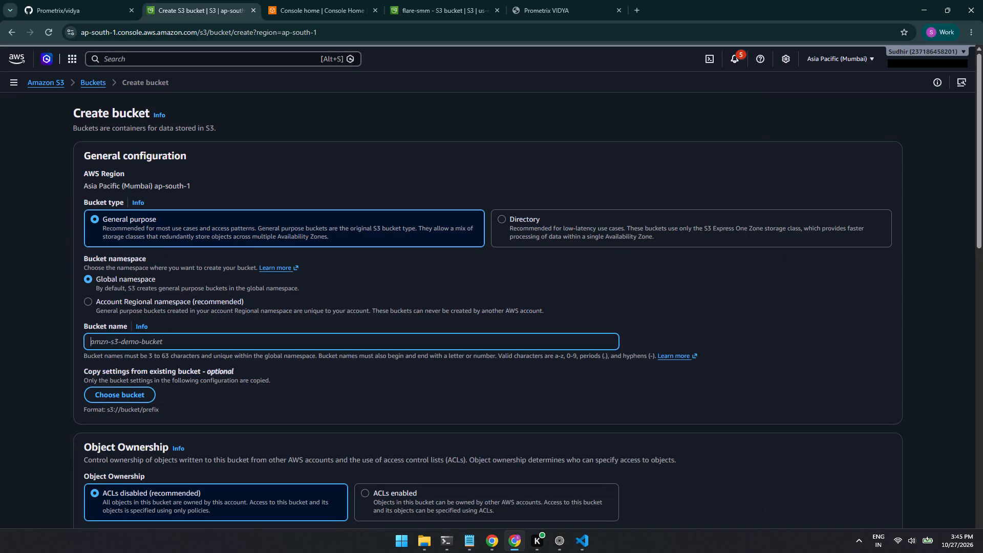
pyautogui.hotkey('ctrl', 'v')
pyautogui.click(439, 382)
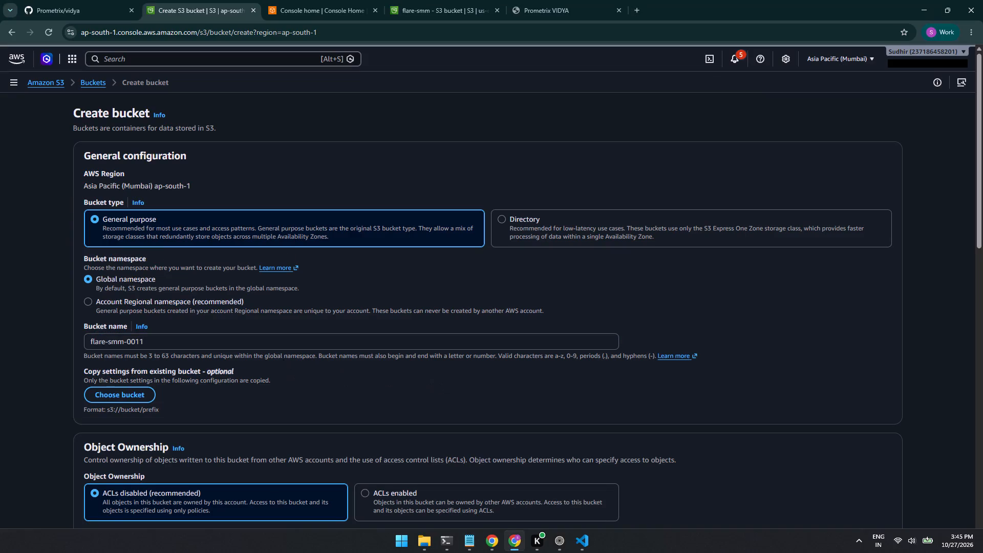
# Create the flare-smm-0011 bucket with Block all public access turned off and the public exposure acknowledged.
pyautogui.scroll(-4, 384, 372)
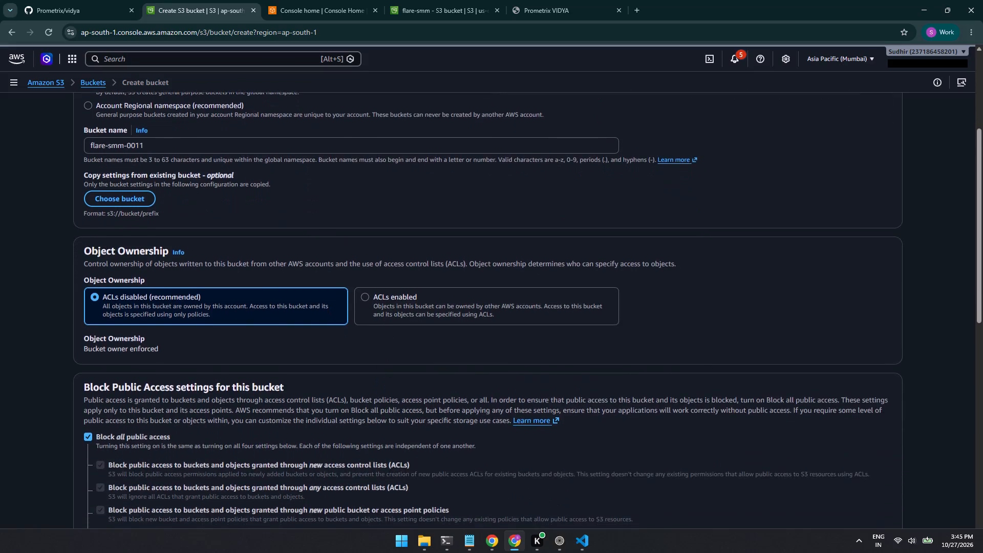
pyautogui.scroll(-1, 139, 403)
pyautogui.click(86, 369)
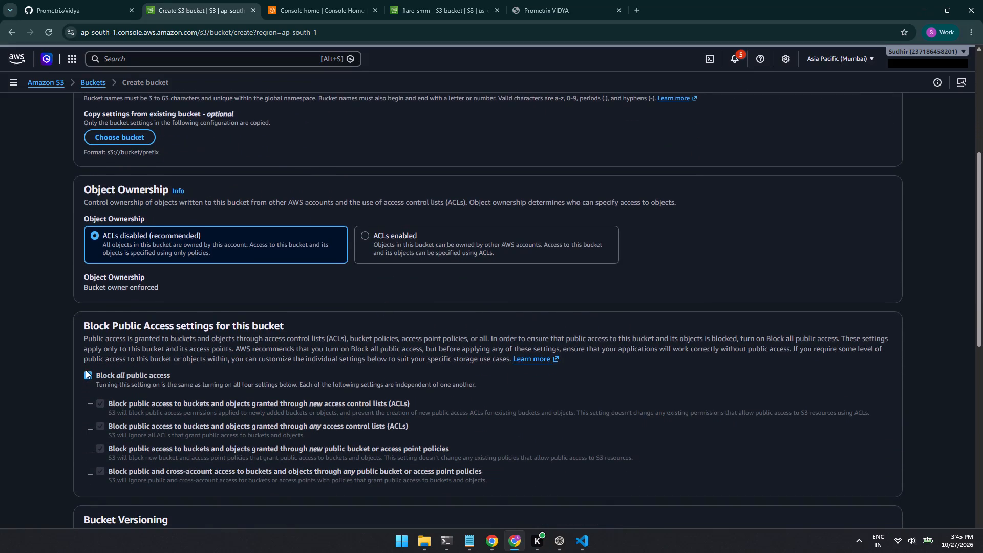
pyautogui.click(86, 372)
pyautogui.scroll(-1, 104, 466)
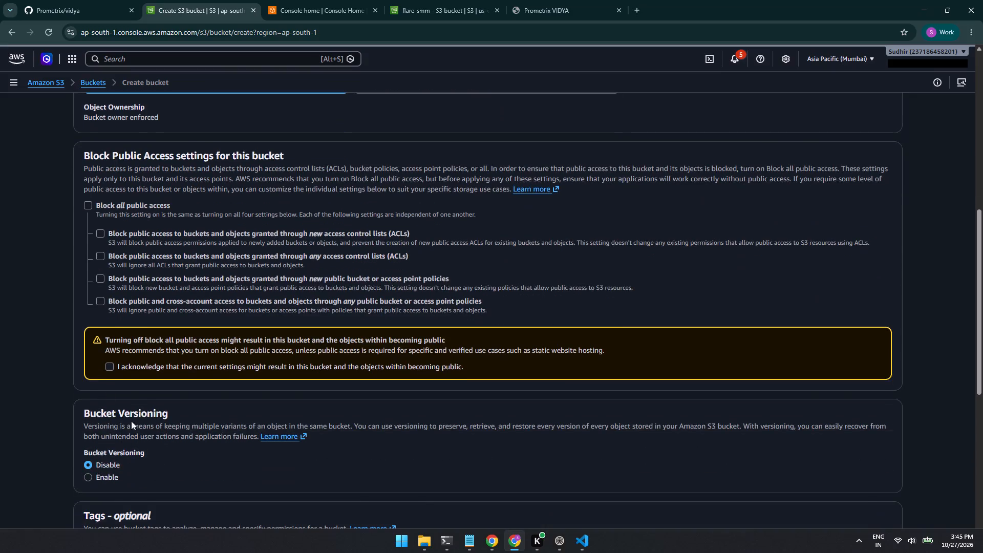
pyautogui.click(108, 367)
pyautogui.scroll(-7, 373, 428)
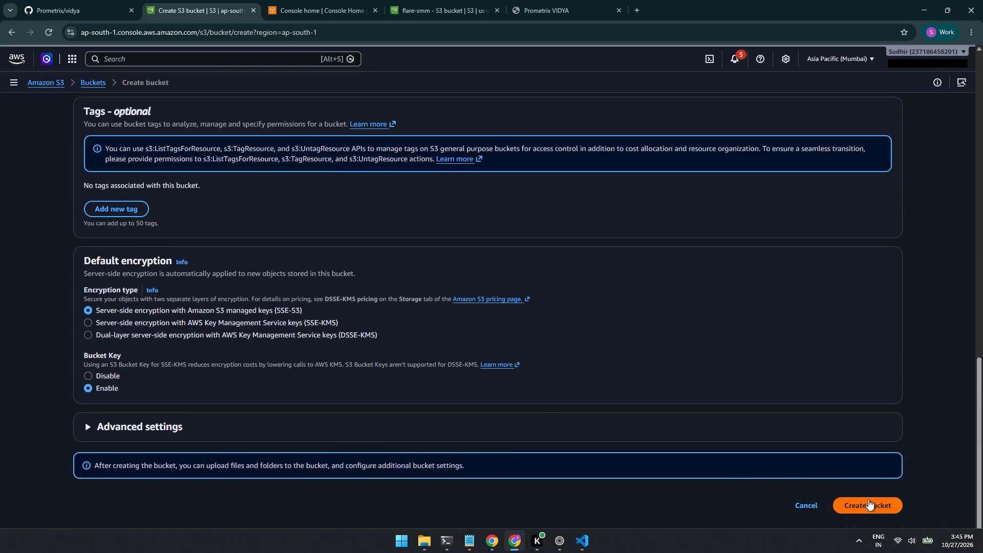
pyautogui.click(867, 501)
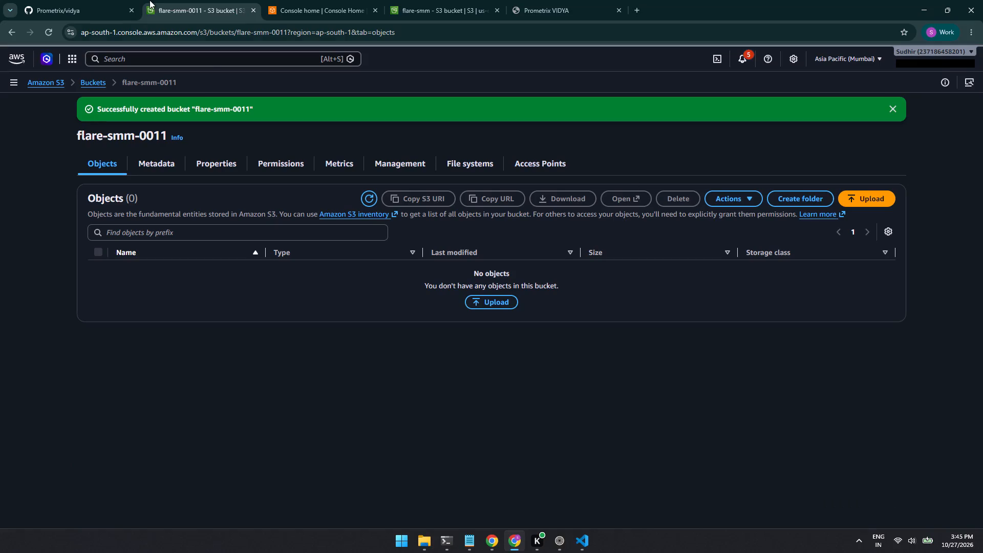
# Copy the bucket policy from the permissions of the us-east-1 flare-smm bucket.
pyautogui.click(473, 0)
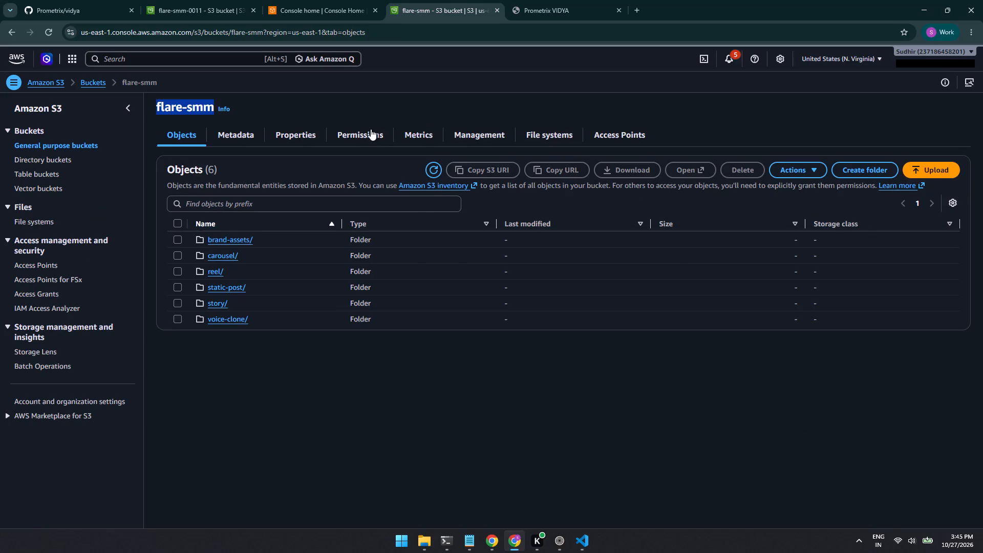
pyautogui.click(369, 129)
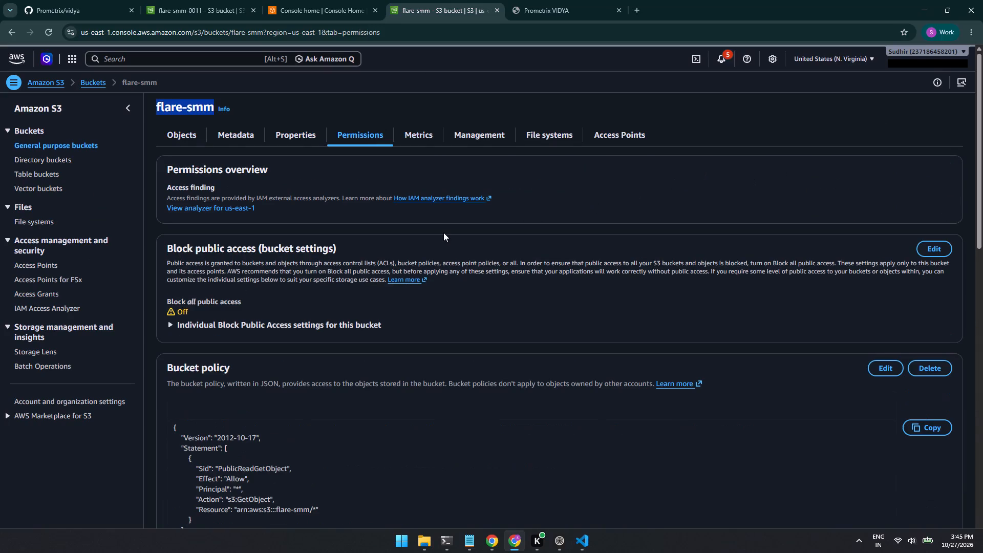
pyautogui.click(933, 427)
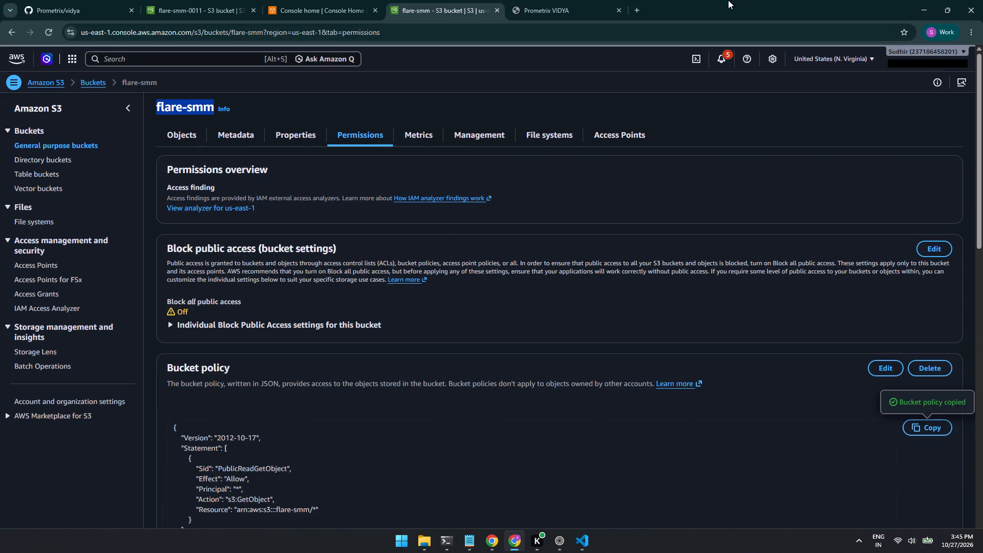
# Save the copied policy as the flare-smm-0011 bucket's policy, changing its Resource to arn:aws:s3:::flare-smm-0011/*.
pyautogui.click(180, 0)
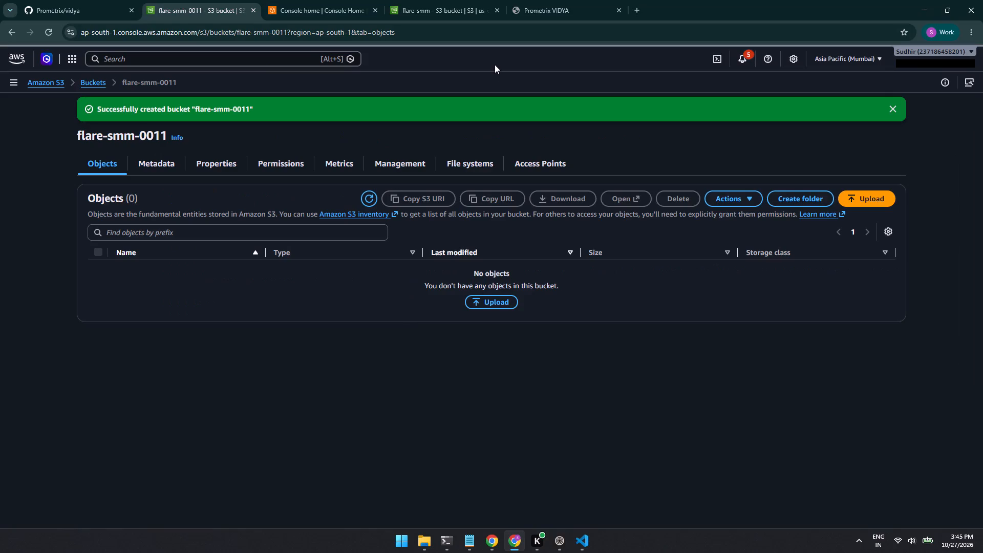
pyautogui.click(268, 161)
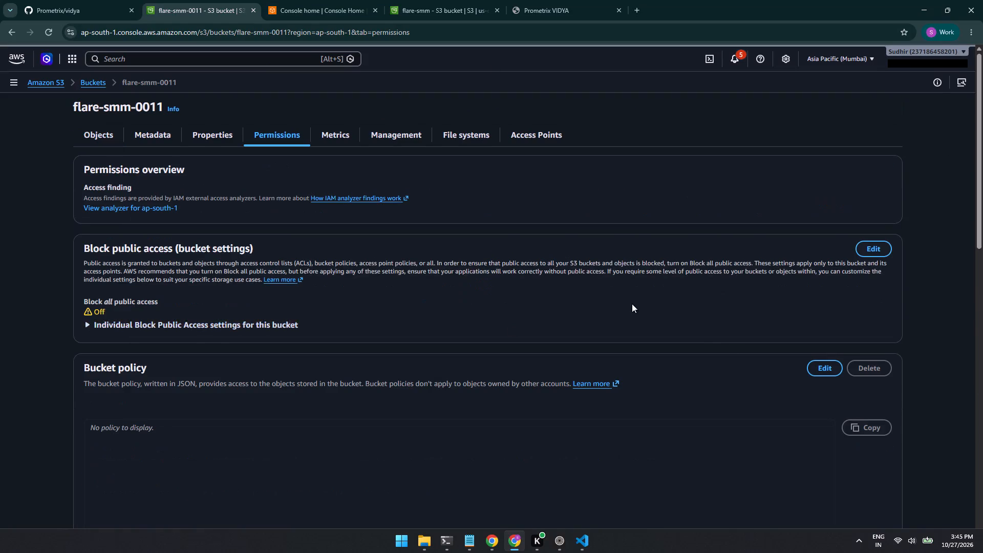
pyautogui.click(835, 367)
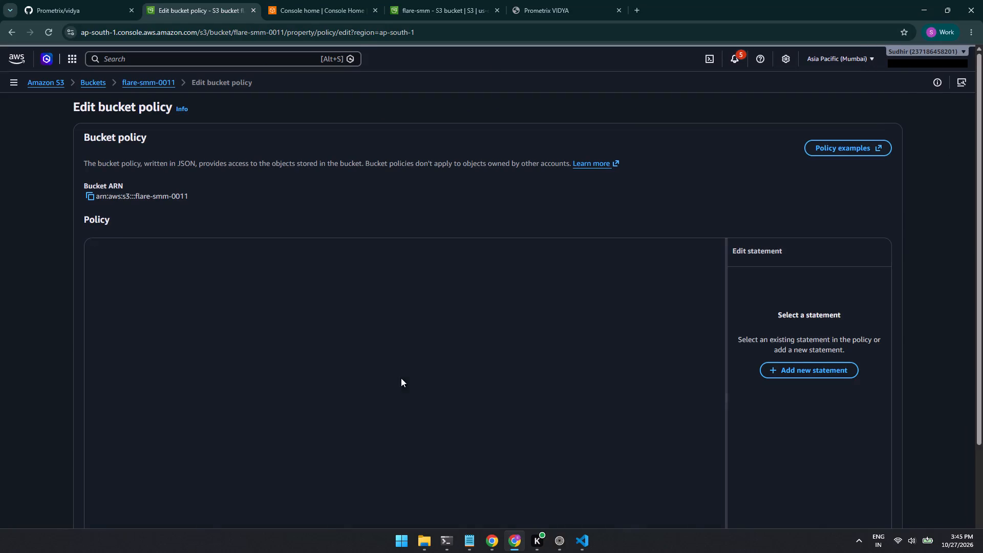
pyautogui.click(250, 318)
pyautogui.hotkey('ctrl', 'v')
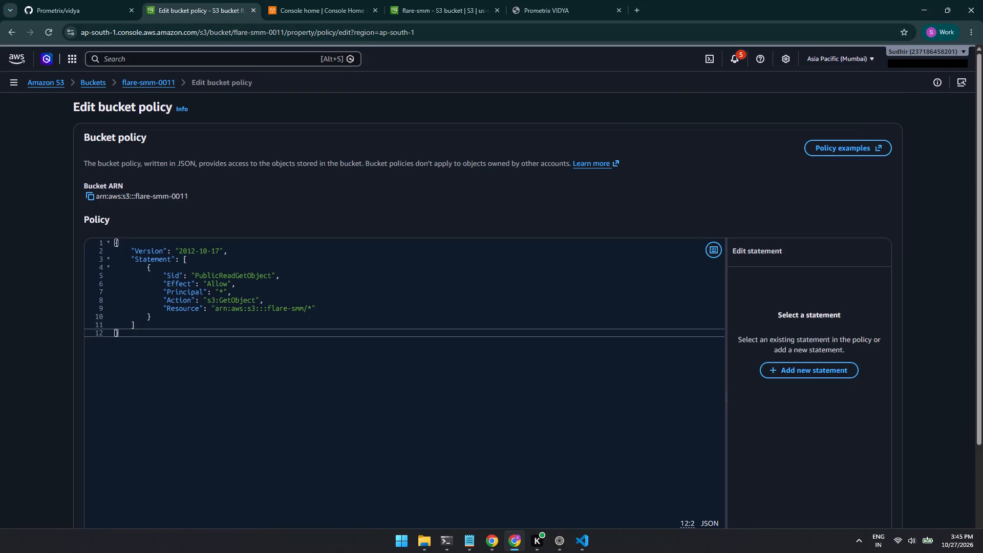
pyautogui.click(310, 310)
pyautogui.press('Left')
pyautogui.press('Left')
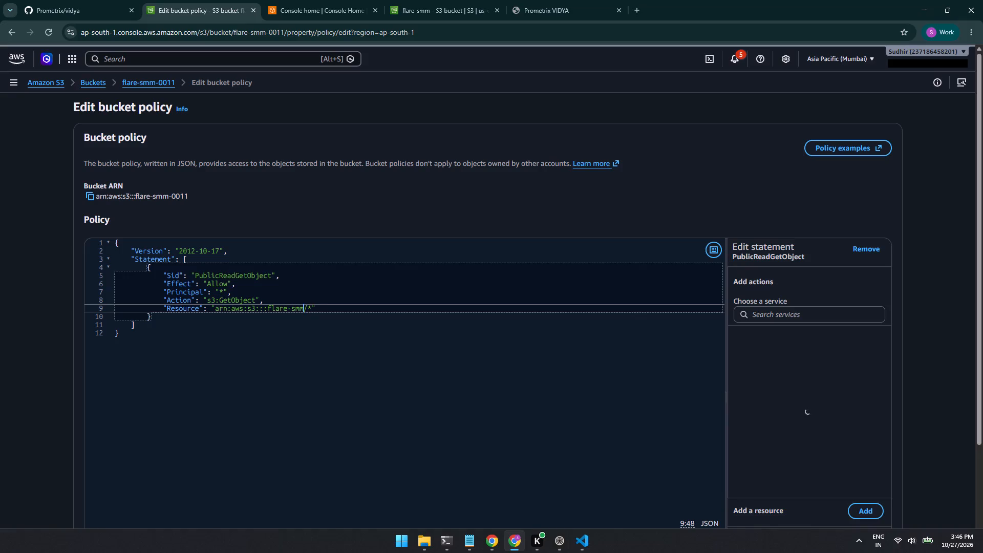
pyautogui.write('-0011')
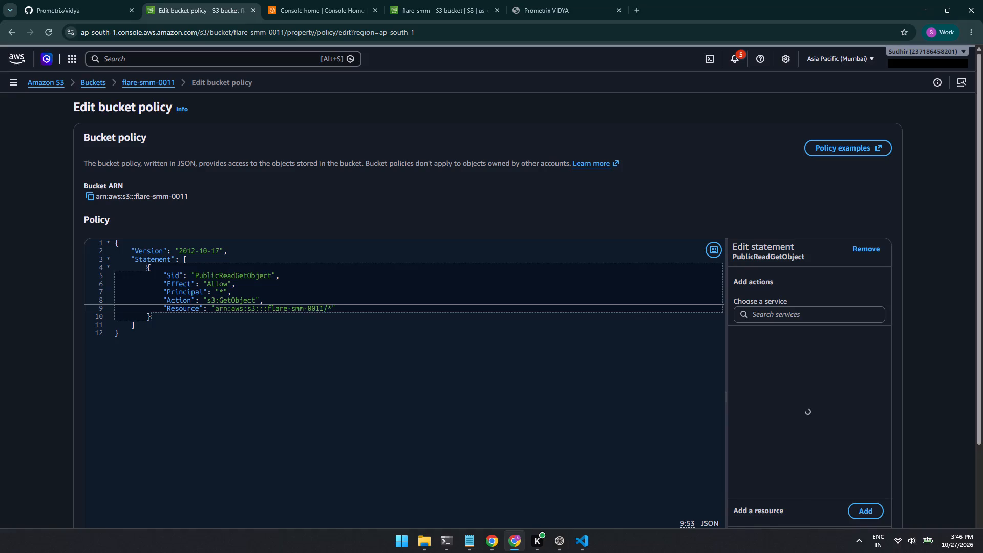
pyautogui.click(575, 398)
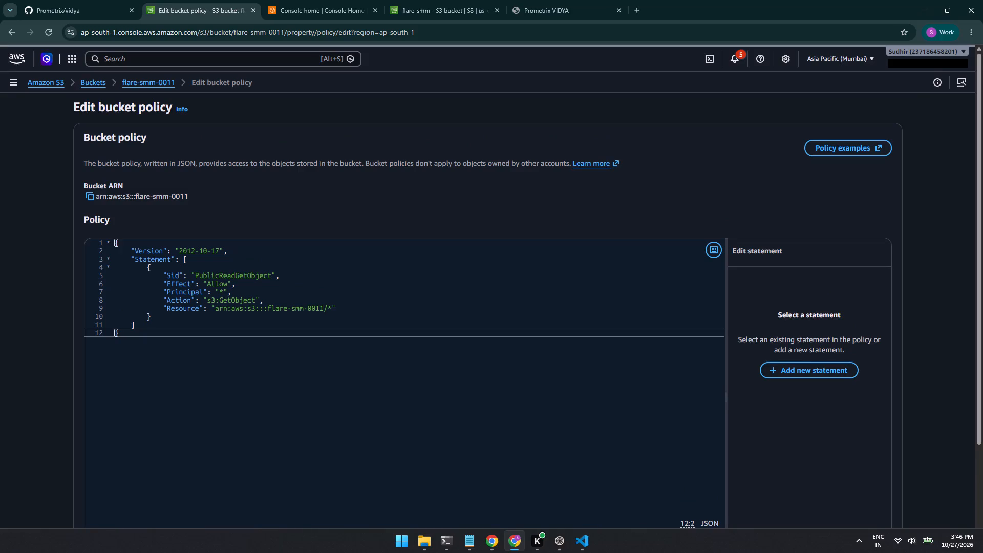
pyautogui.scroll(-1, 574, 352)
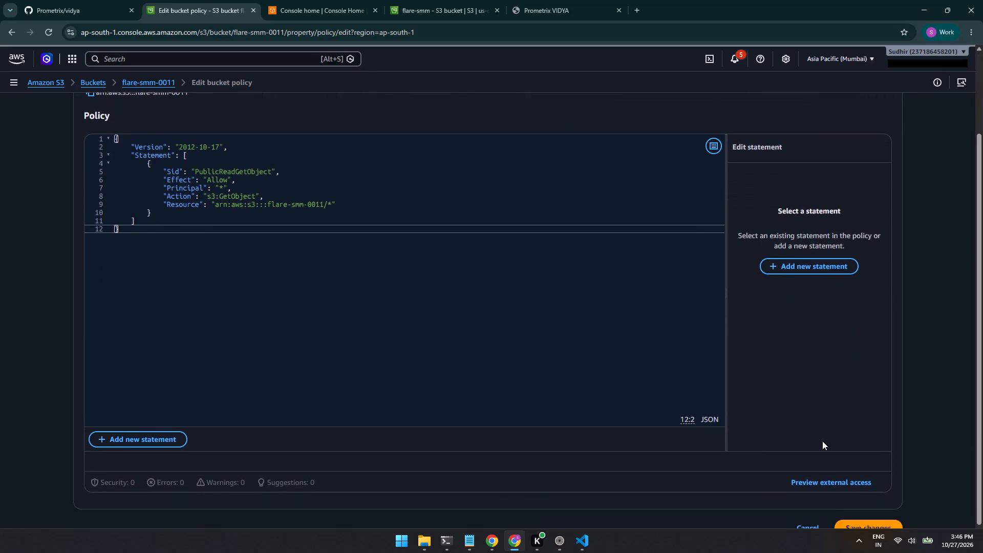
pyautogui.scroll(-1, 823, 442)
pyautogui.click(865, 509)
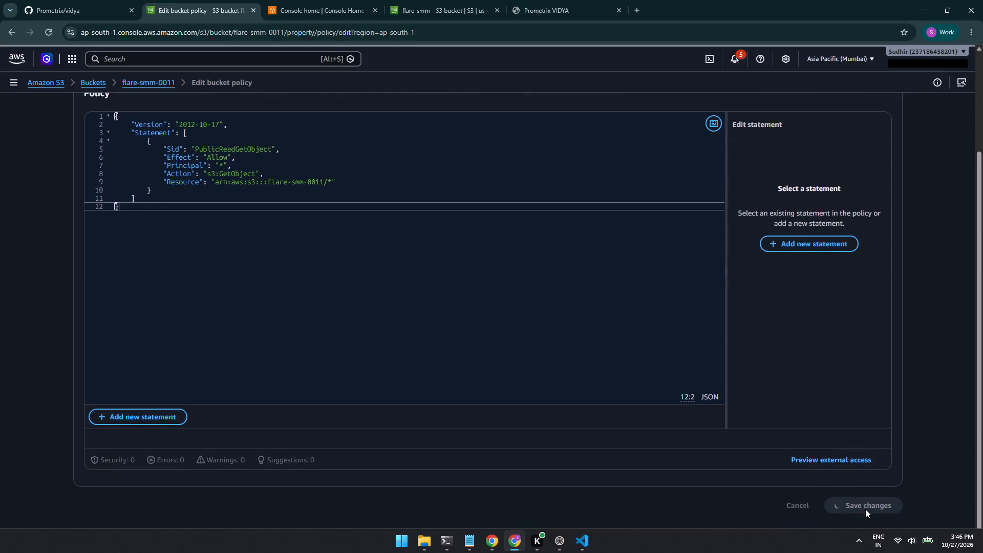
# Copy the flare-smm to flare-smm-0011 dry-run sync command from the note and run it in the ap-south-1 CloudShell.
pyautogui.click(342, 0)
pyautogui.hotkey('alt', 'Tab')
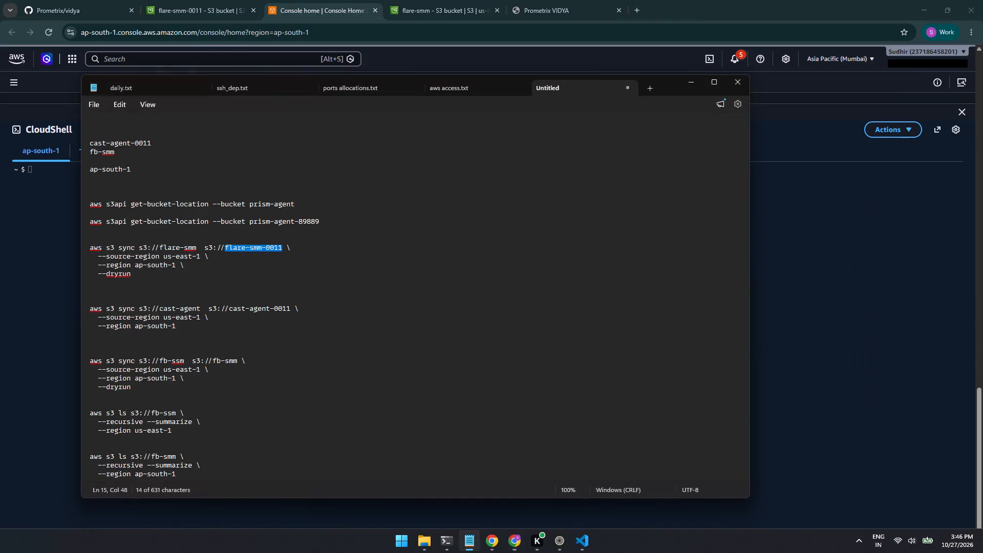
pyautogui.click(262, 205)
pyautogui.moveTo(167, 283); pyautogui.dragTo(87, 244)
pyautogui.hotkey('ctrl', 'c')
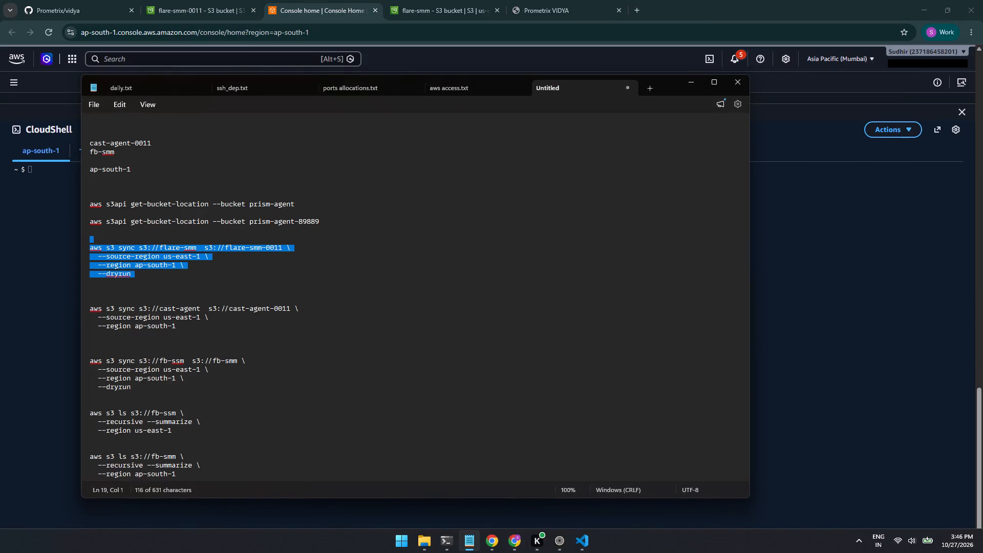
pyautogui.hotkey('alt', 'Tab')
pyautogui.click(145, 244)
pyautogui.hotkey('ctrl', 'v')
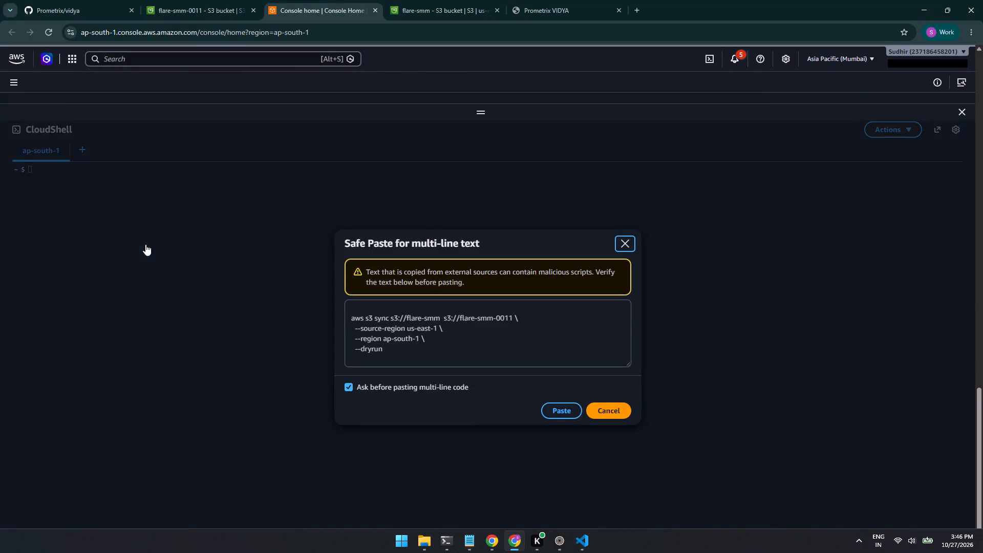
pyautogui.click(566, 412)
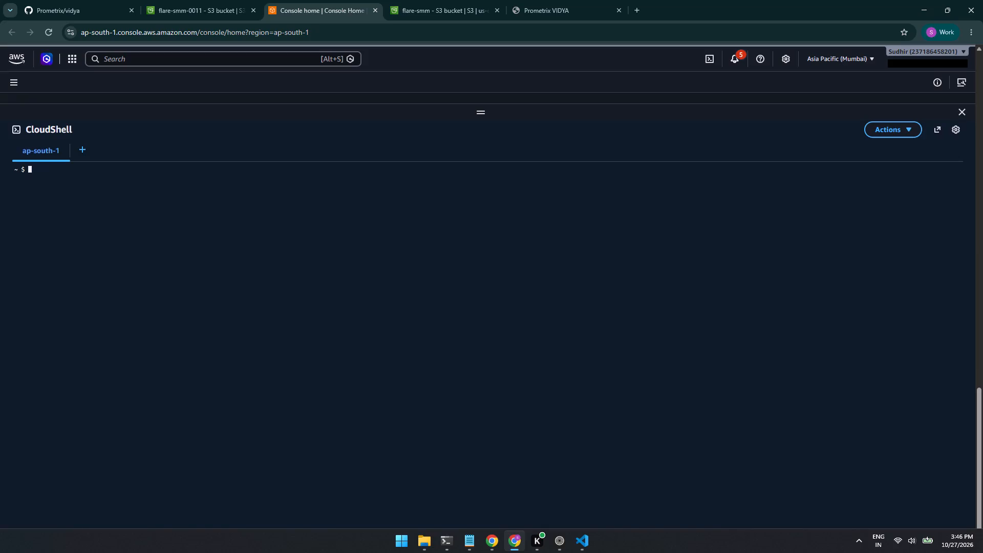
pyautogui.press('Return')
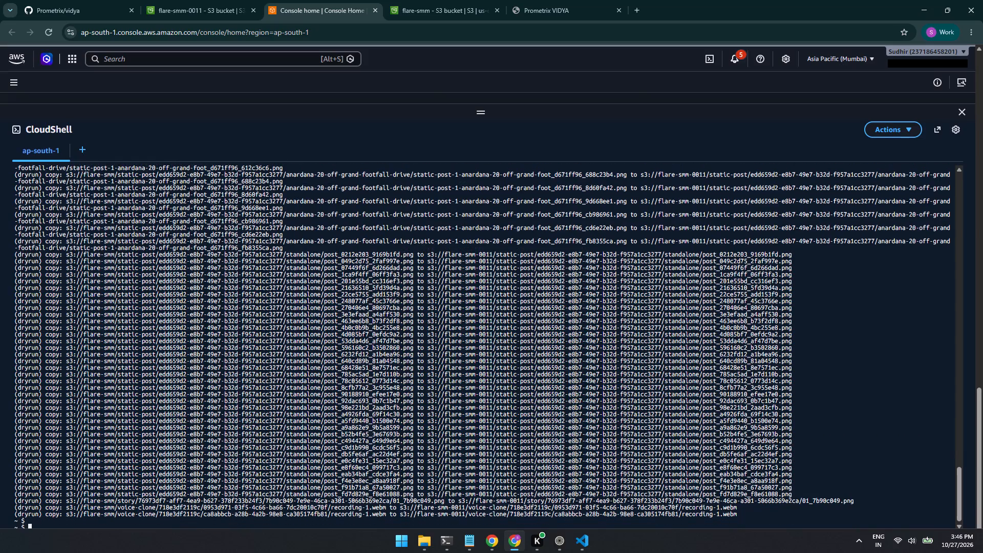
# Clear the CloudShell terminal and run the flare-smm to flare-smm-0011 dry-run sync again.
pyautogui.write('clear')
pyautogui.press('Return')
pyautogui.hotkey('ctrl', 'v')
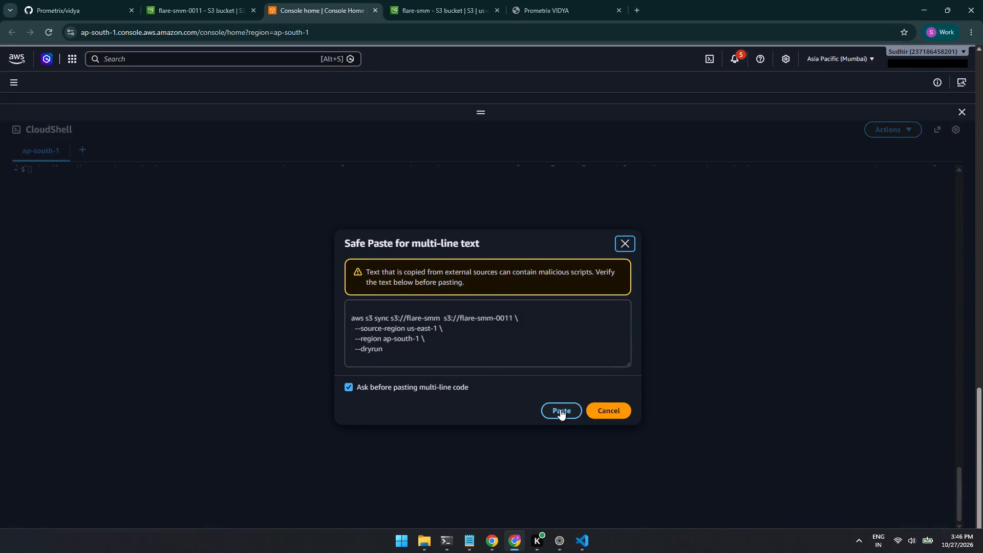
pyautogui.click(563, 412)
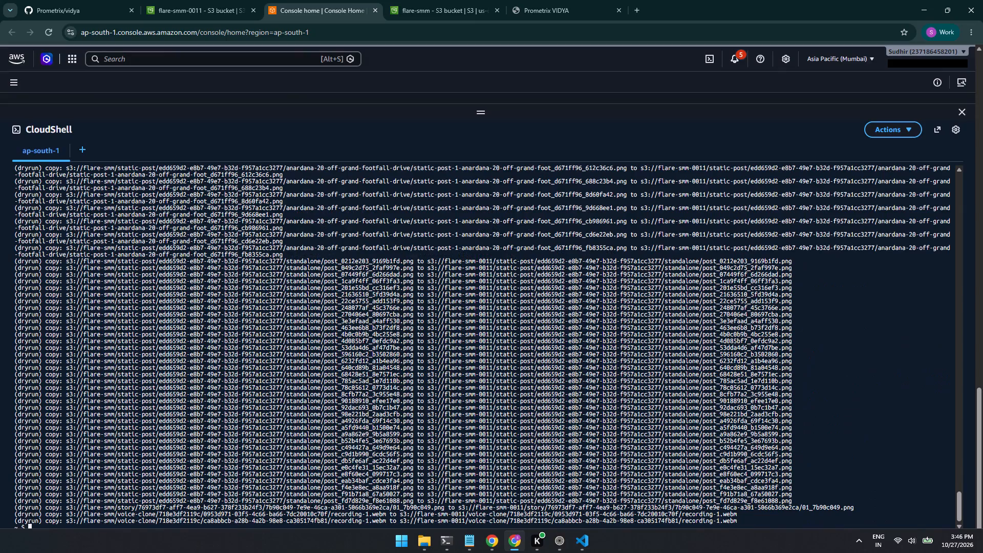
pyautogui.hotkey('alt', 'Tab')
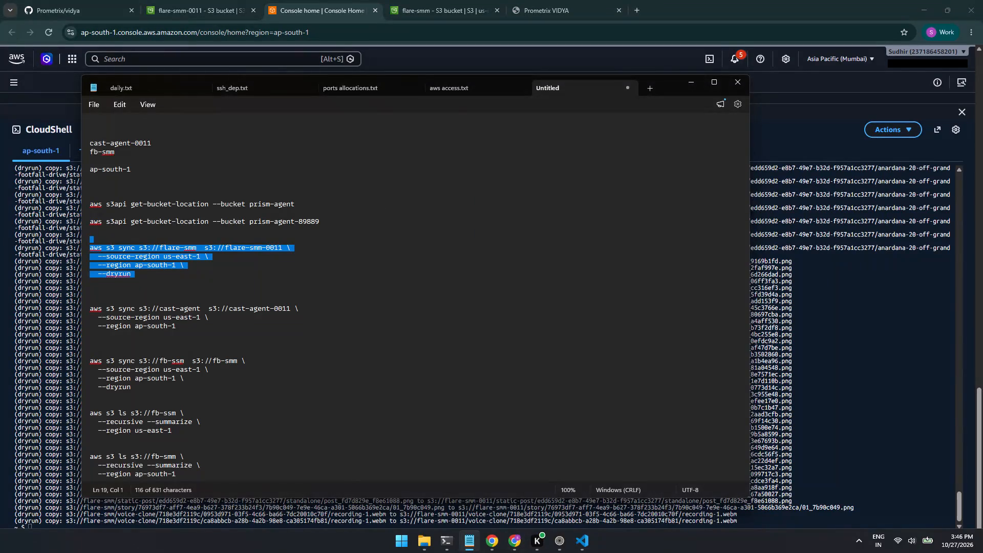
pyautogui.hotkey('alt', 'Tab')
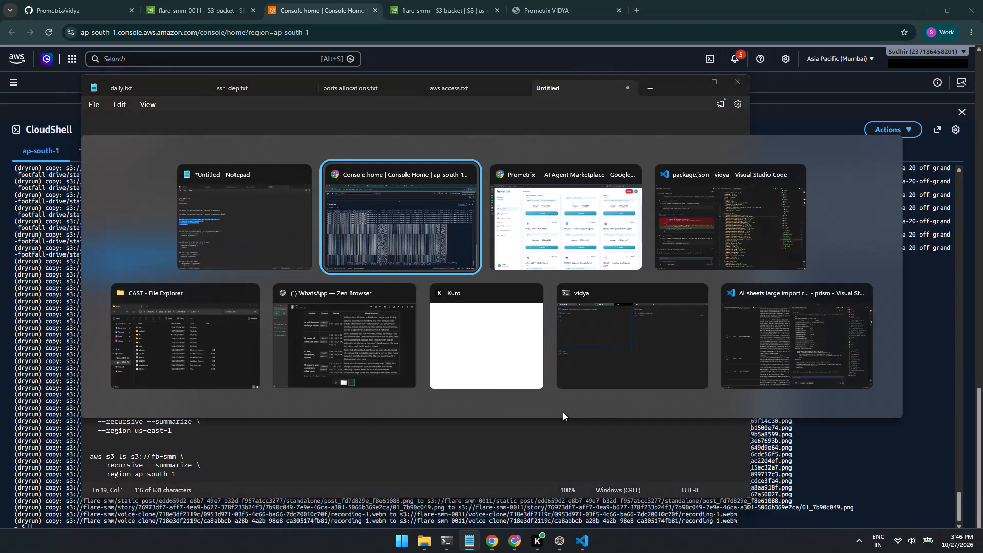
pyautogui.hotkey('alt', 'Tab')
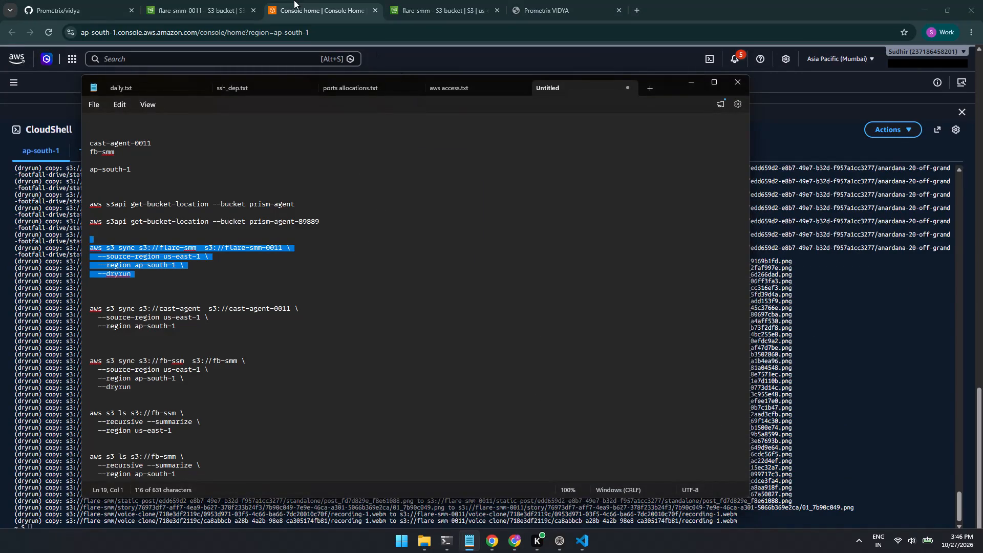
# Return to the S3 bucket list from flare-smm-0011 and copy the bucket name forge-agent.
pyautogui.click(244, 0)
pyautogui.scroll(4, 260, 188)
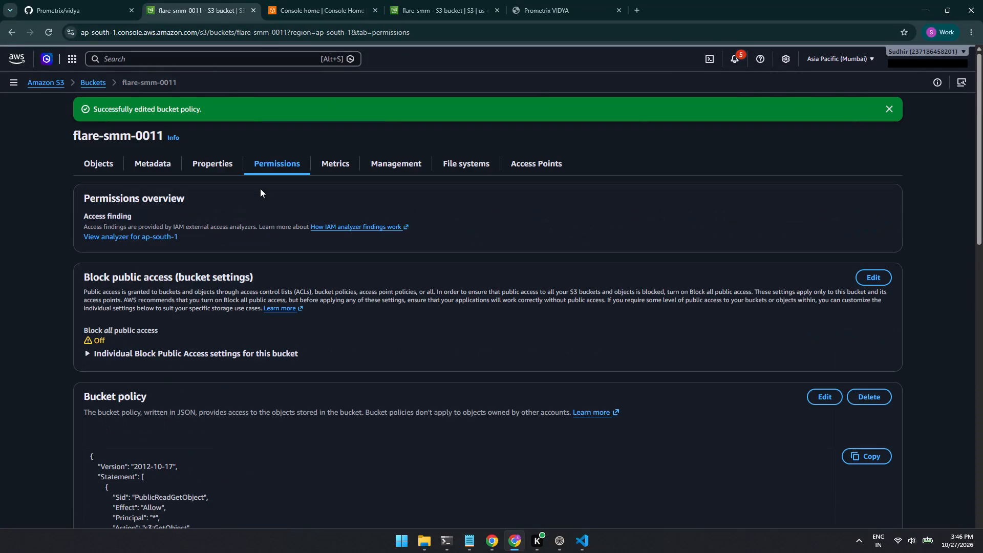
pyautogui.click(94, 76)
pyautogui.click(95, 79)
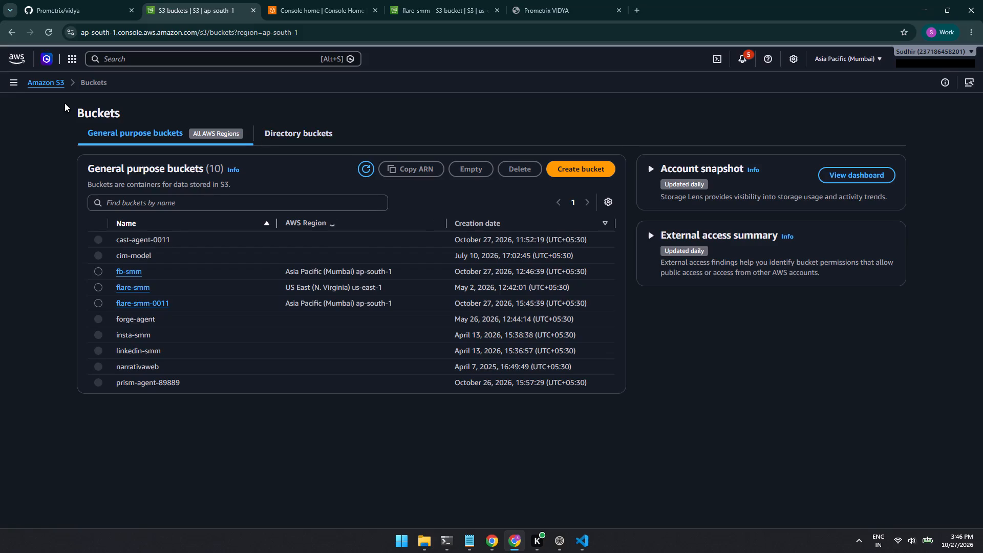
pyautogui.click(10, 81)
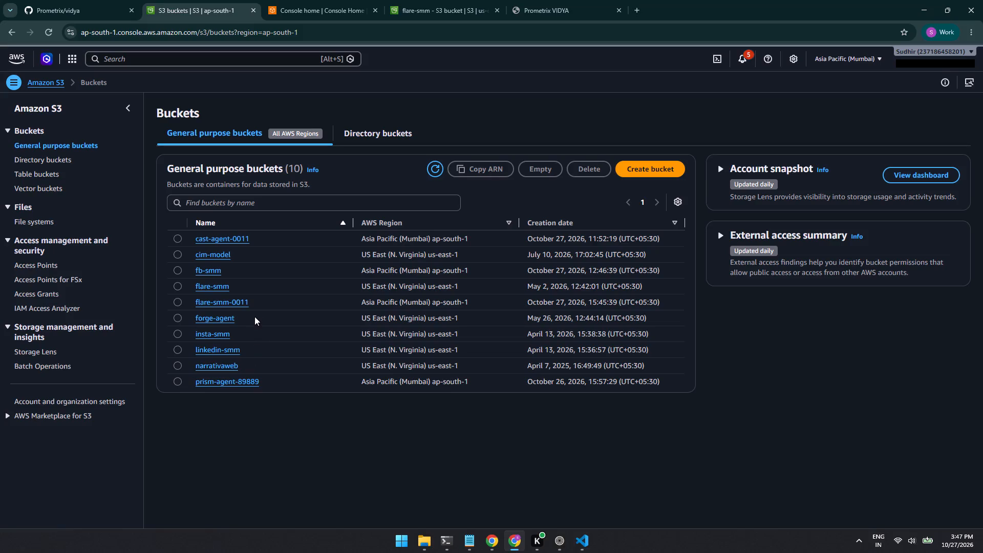
pyautogui.moveTo(254, 316); pyautogui.dragTo(189, 317)
pyautogui.hotkey('ctrl', 'c')
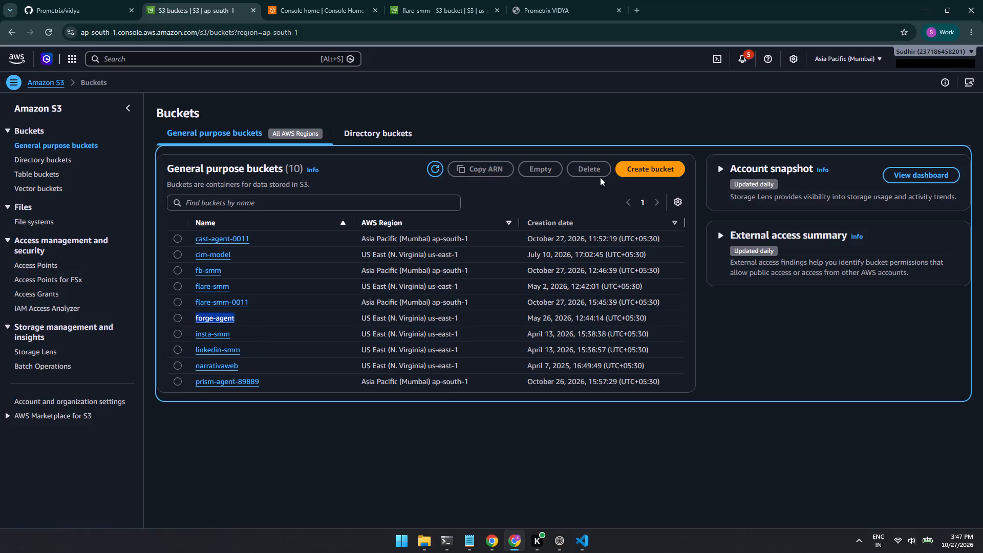
# Start a new general purpose bucket in Mumbai and name it forge-smm, based on the copied forge-agent name.
pyautogui.click(653, 164)
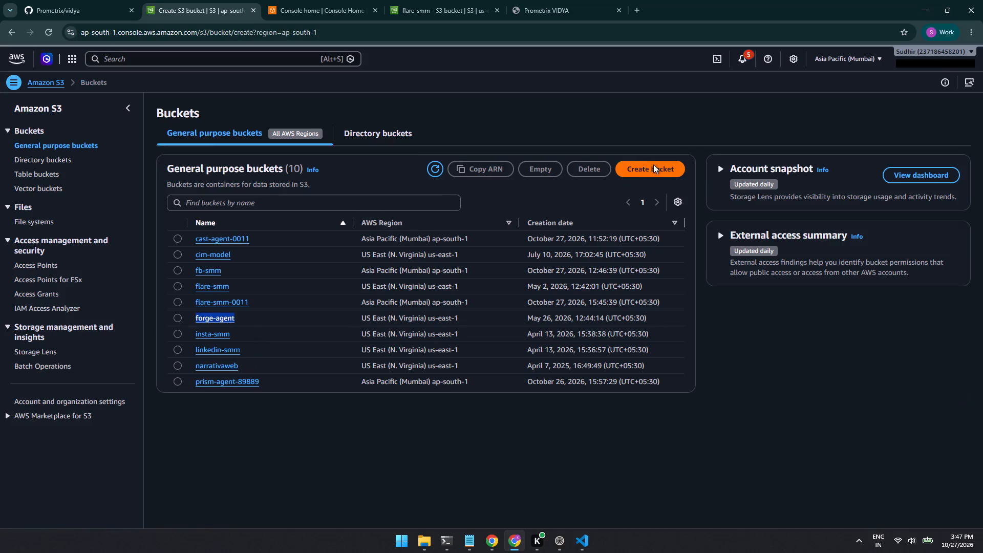
pyautogui.click(200, 345)
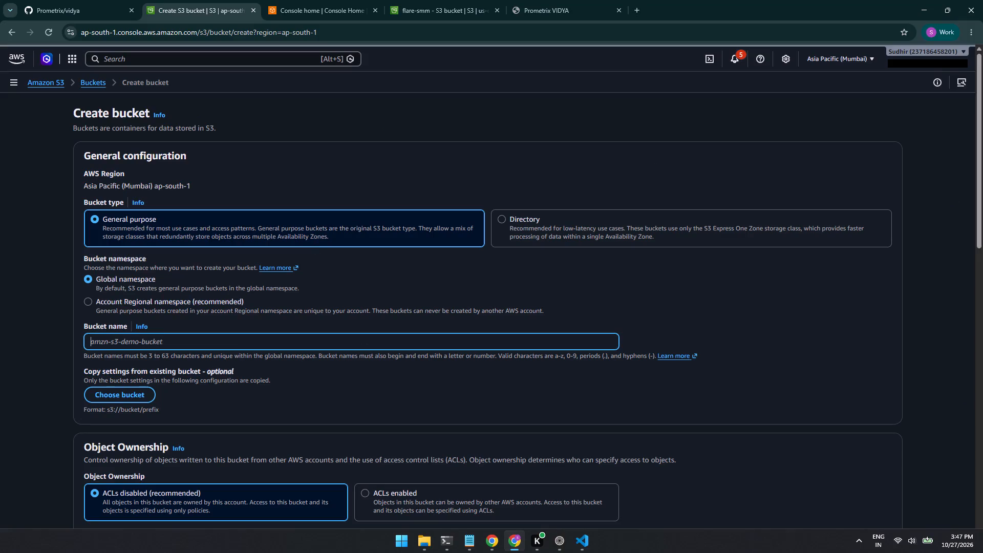
pyautogui.hotkey('ctrl', 'v')
pyautogui.press('BackSpace')
pyautogui.press('BackSpace')
pyautogui.press('BackSpace')
pyautogui.press('BackSpace')
pyautogui.press('BackSpace')
pyautogui.write('smm')
pyautogui.click(368, 373)
# Create the forge-smm bucket with Block all public access turned off and the public exposure acknowledged.
pyautogui.scroll(-5, 368, 373)
pyautogui.click(89, 297)
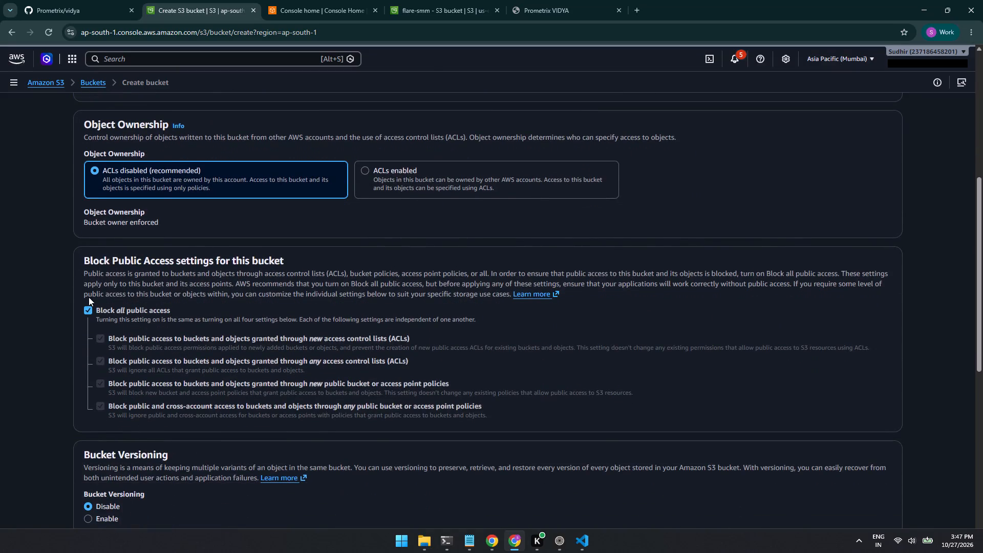
pyautogui.click(89, 305)
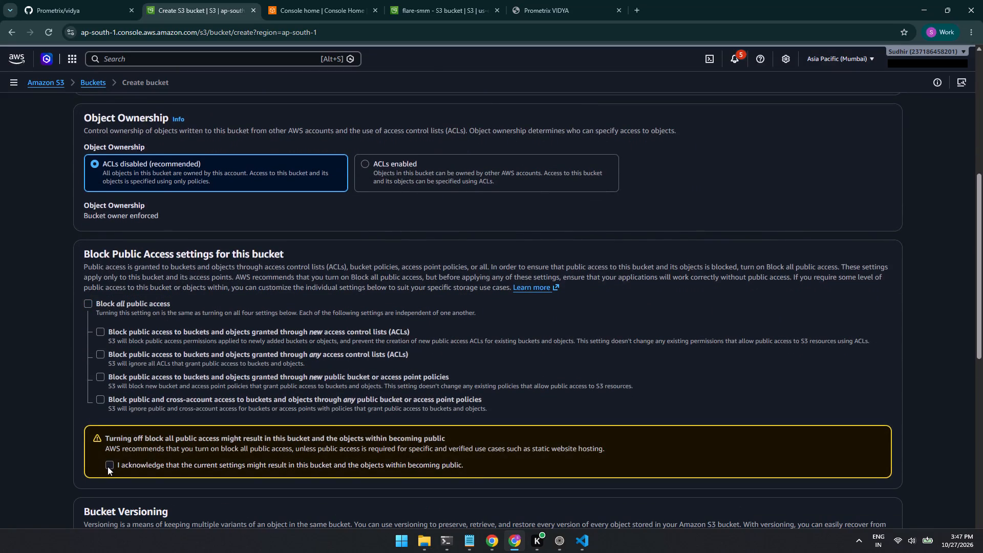
pyautogui.click(108, 466)
pyautogui.scroll(-6, 502, 379)
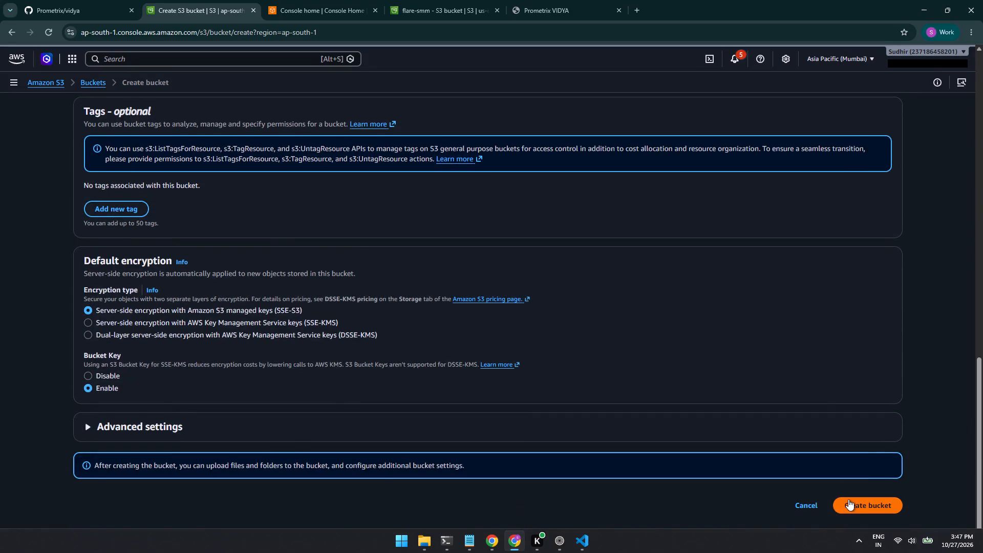
pyautogui.click(848, 499)
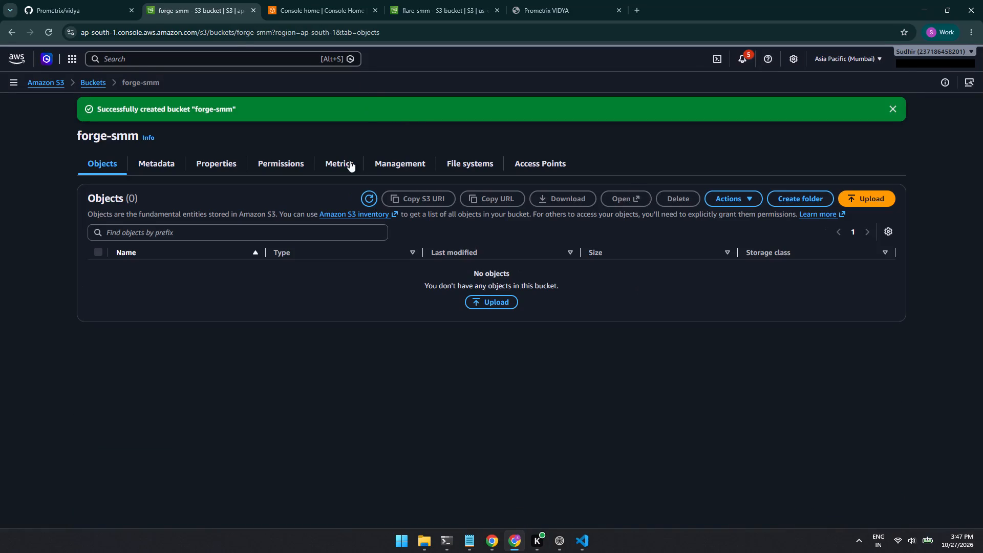
# Open the permissions of the new forge-smm bucket.
pyautogui.click(281, 150)
pyautogui.click(281, 167)
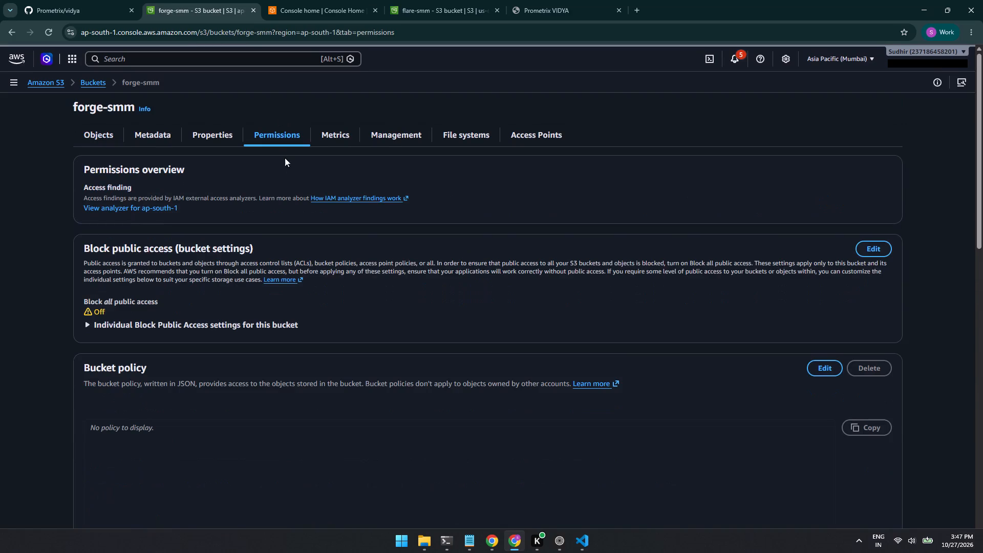
# Copy the bucket policy from the permissions of the us-east-1 forge-agent bucket.
pyautogui.click(439, 0)
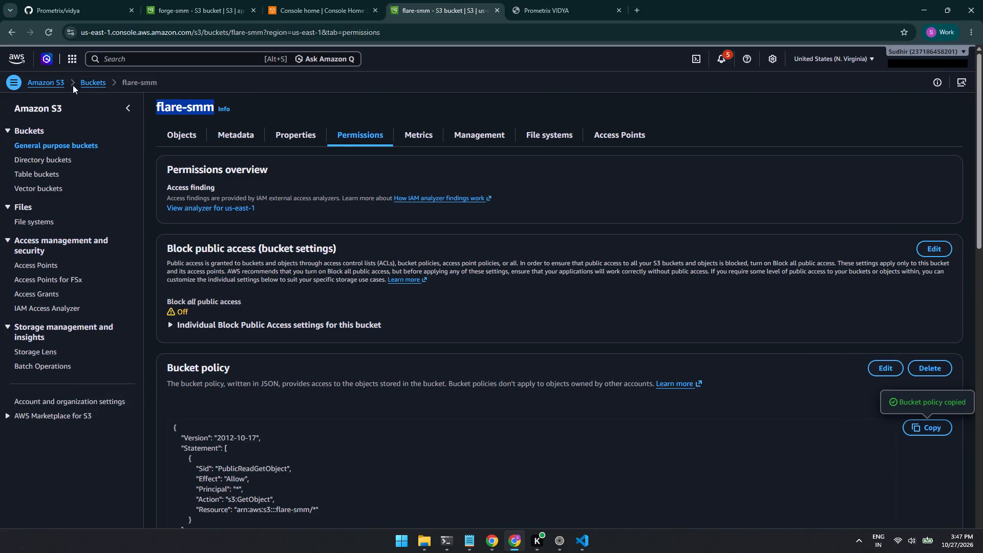
pyautogui.click(89, 86)
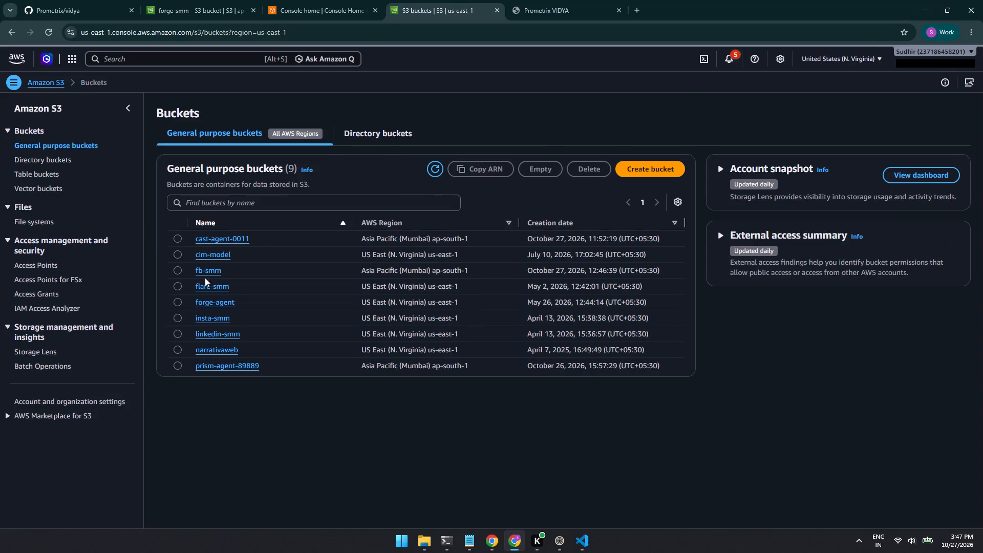
pyautogui.click(211, 302)
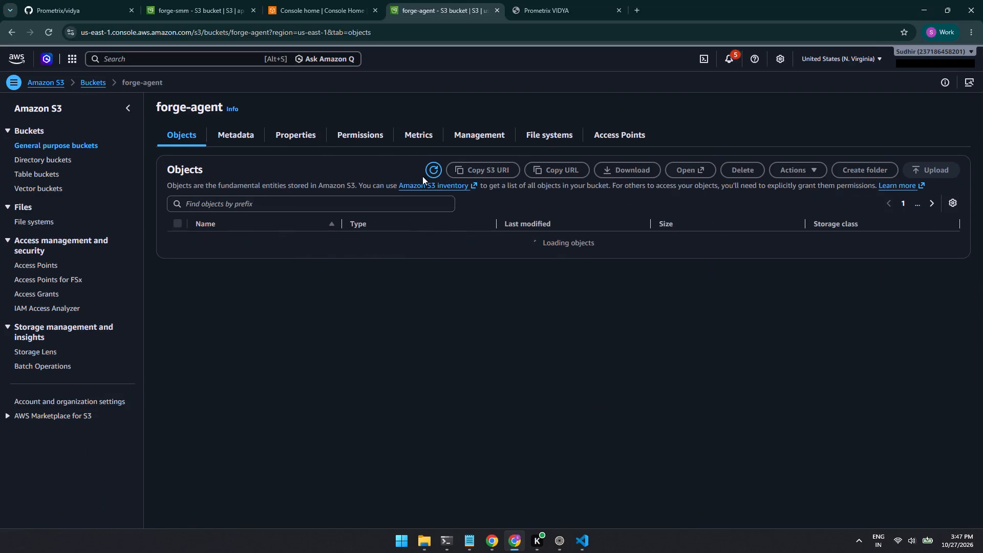
pyautogui.click(370, 129)
pyautogui.scroll(-2, 801, 334)
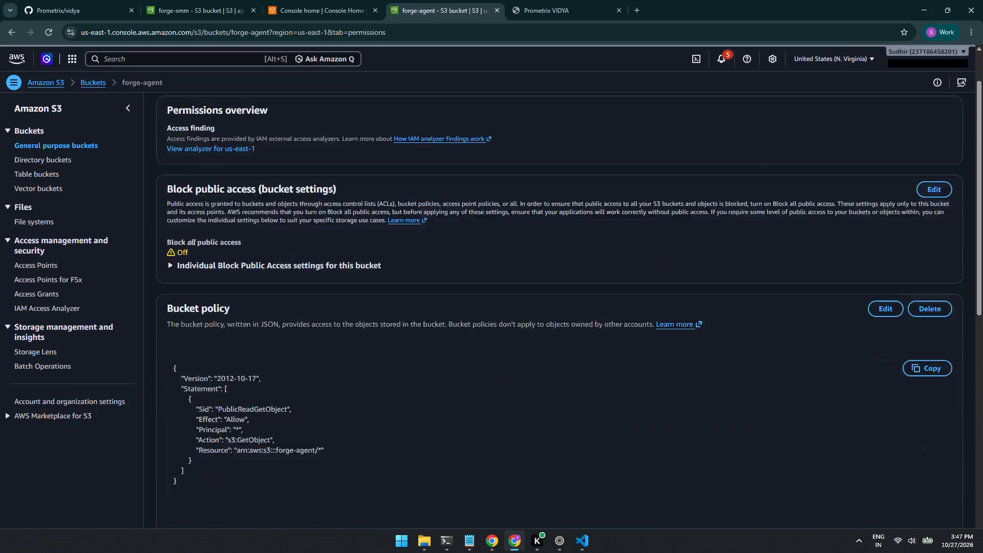
pyautogui.scroll(-1, 801, 334)
pyautogui.click(934, 142)
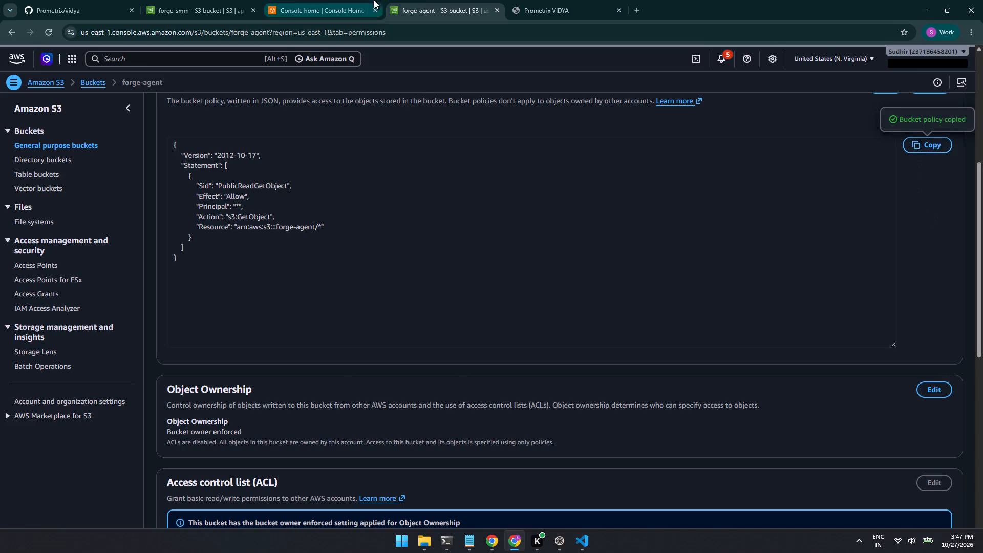
# Paste the copied forge-agent policy into the bucket policy editor of the Mumbai forge-smm bucket.
pyautogui.click(238, 0)
pyautogui.click(360, 417)
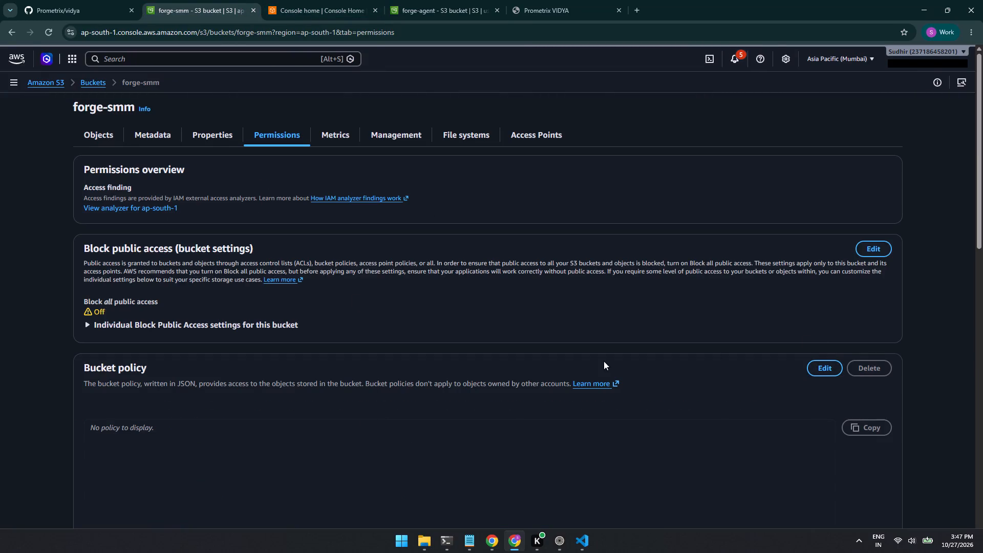
pyautogui.click(818, 366)
pyautogui.doubleClick(297, 342)
pyautogui.hotkey('ctrl', 'v')
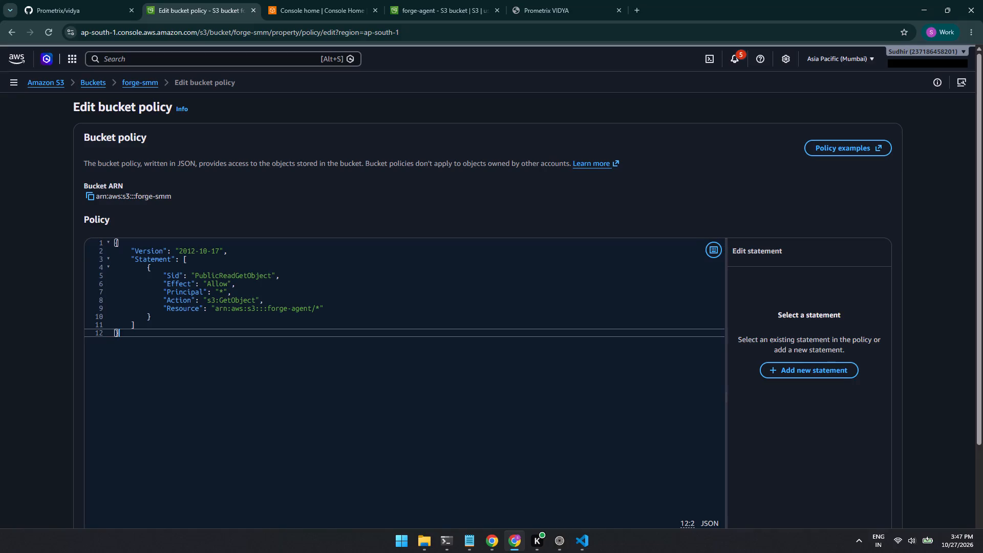
# Change the policy's Resource to arn:aws:s3:::forge-smm/* and save the bucket policy.
pyautogui.click(348, 338)
pyautogui.click(313, 305)
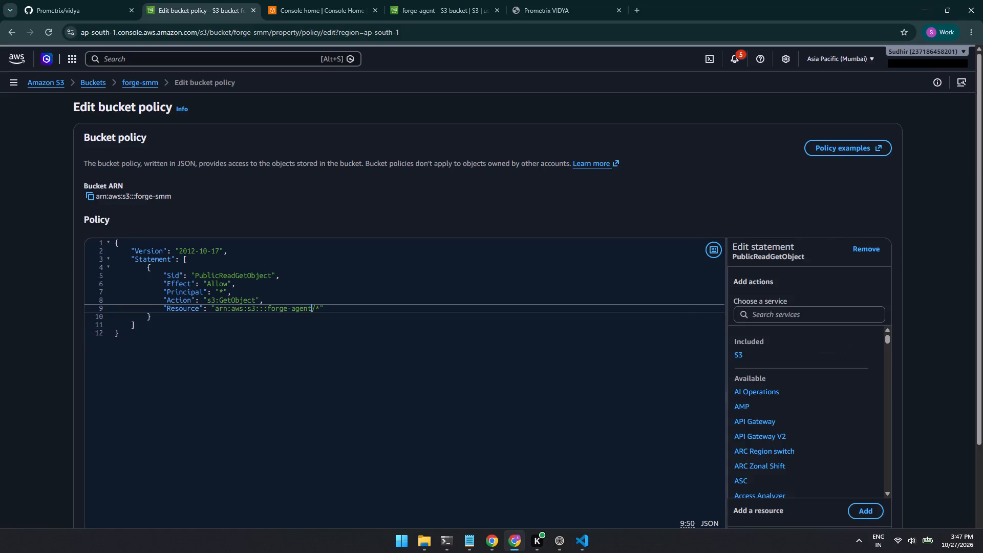
pyautogui.press('Left')
pyautogui.press('Right')
pyautogui.press('BackSpace')
pyautogui.press('BackSpace')
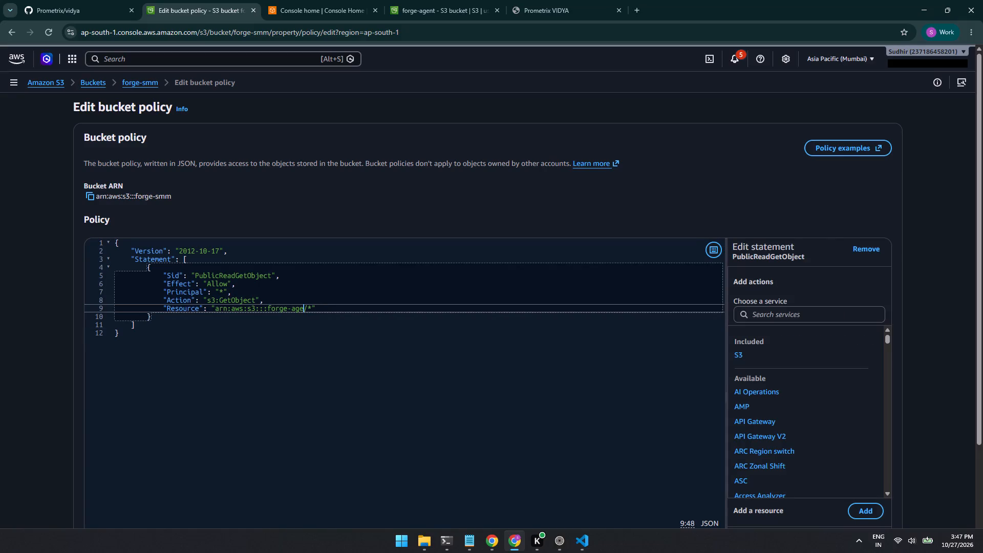
pyautogui.press('BackSpace')
pyautogui.press('BackSpace')
pyautogui.press('BackSpace')
pyautogui.write('smm')
pyautogui.click(446, 349)
pyautogui.scroll(-4, 446, 349)
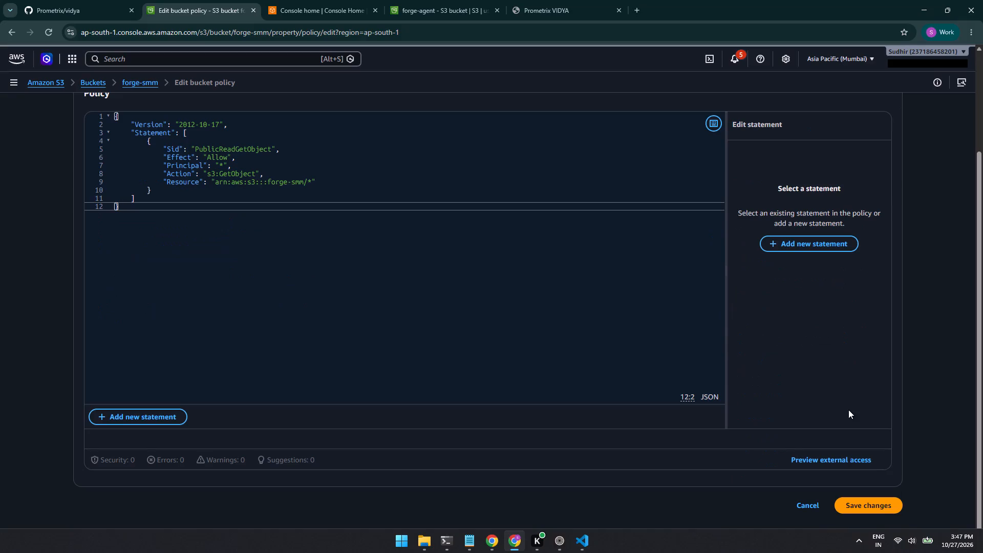
pyautogui.click(847, 498)
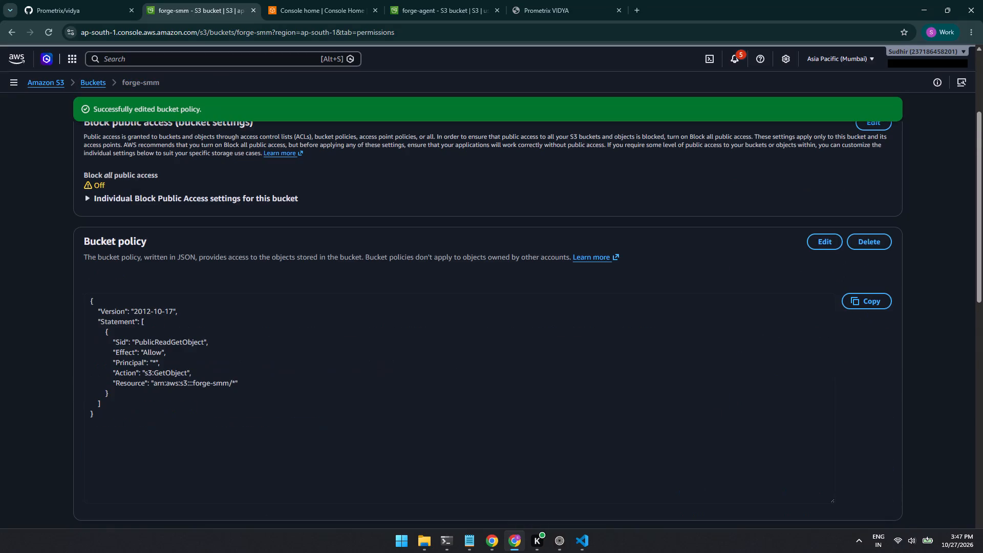
# Return to the list of S3 buckets.
pyautogui.scroll(2, 605, 375)
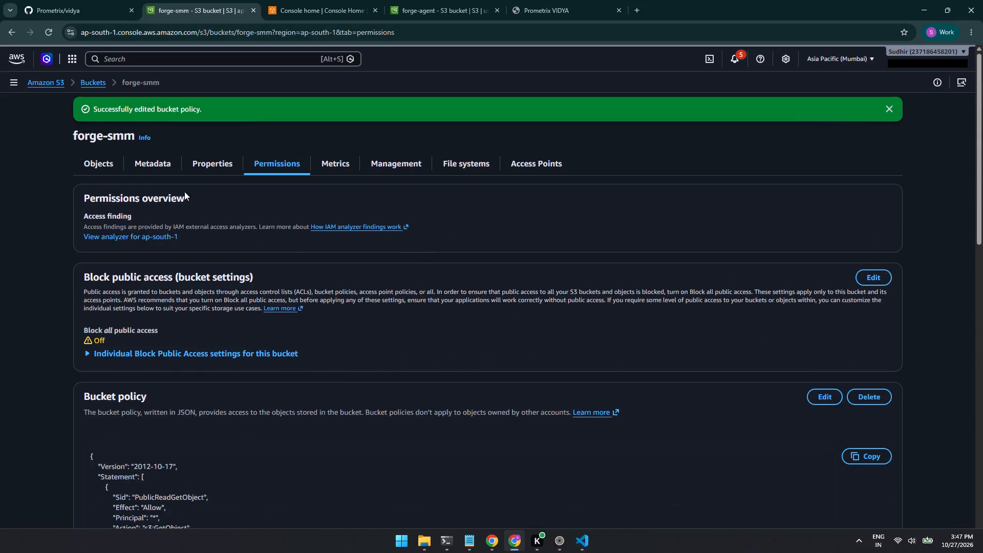
pyautogui.moveTo(87, 76); pyautogui.dragTo(86, 86)
pyautogui.click(86, 86)
# In the untitled Notepad notes, duplicate the flare-smm to flare-smm-0011 dry-run sync command directly below the original.
pyautogui.hotkey('alt', 'Tab')
pyautogui.hotkey('alt', 'Tab')
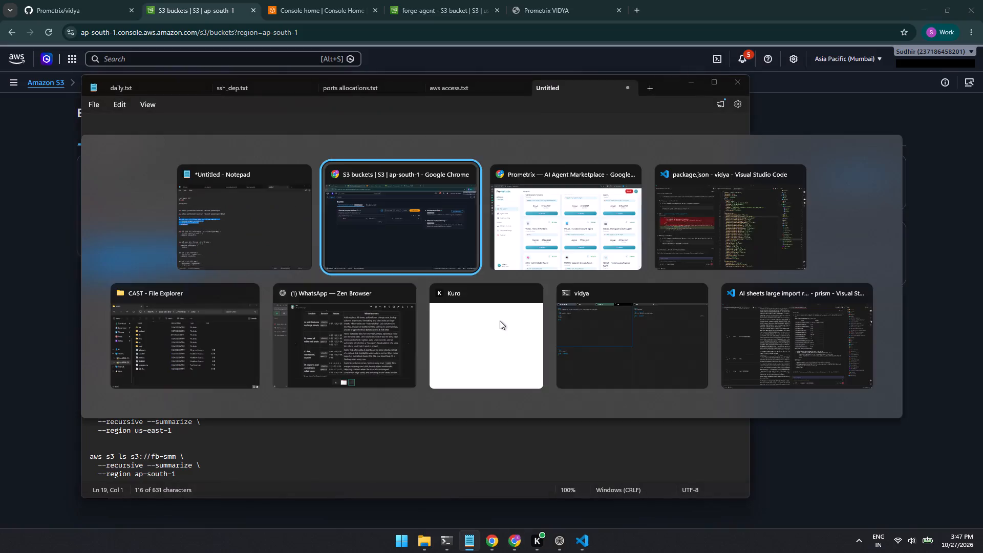
pyautogui.hotkey('alt', 'Tab')
pyautogui.hotkey('alt', 'Tab')
pyautogui.click(273, 312)
pyautogui.moveTo(167, 278); pyautogui.dragTo(75, 248)
pyautogui.hotkey('ctrl', 'c')
pyautogui.click(134, 280)
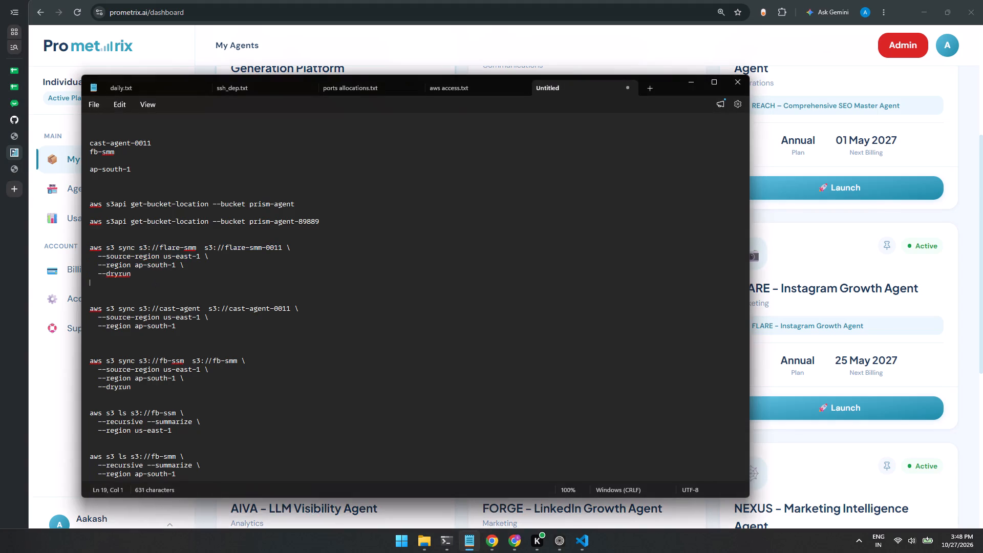
pyautogui.press('Return')
pyautogui.hotkey('ctrl', 'v')
pyautogui.click(202, 286)
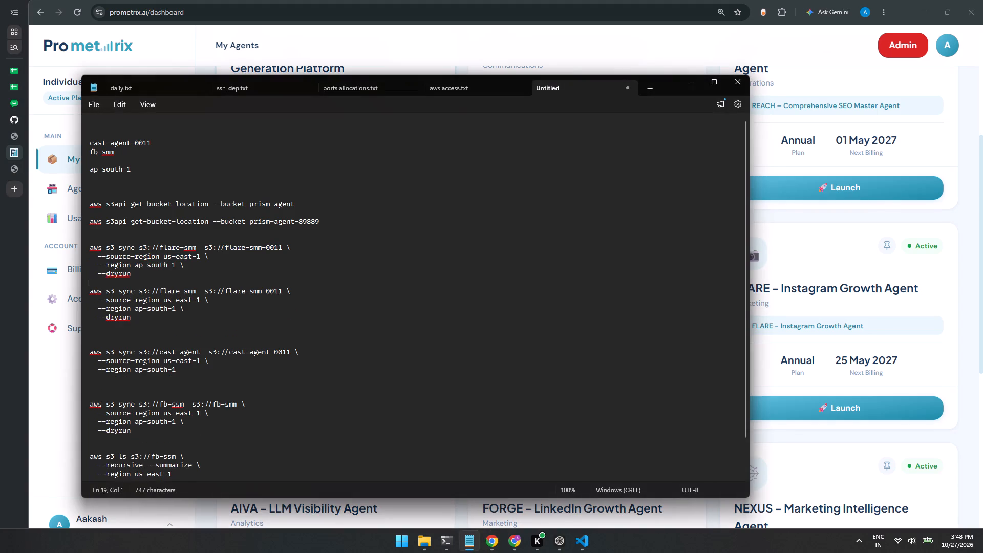
# Switch to Chrome and copy the forge-smm bucket name from the S3 bucket list.
pyautogui.hotkey('alt', 'Tab')
pyautogui.hotkey('alt', 'Tab')
pyautogui.hotkey('alt', 'Tab')
pyautogui.hotkey('alt', 'Tab')
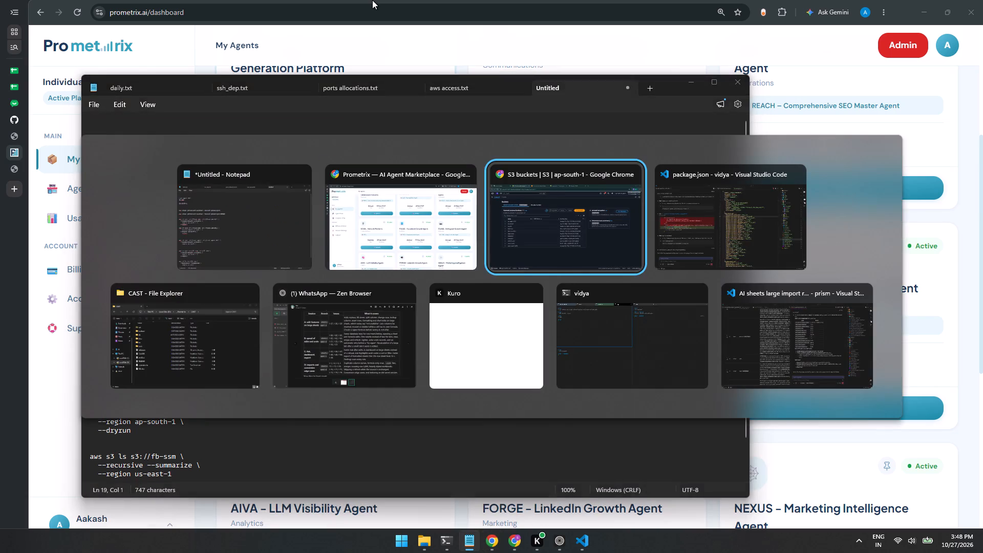
pyautogui.scroll(3, 218, 144)
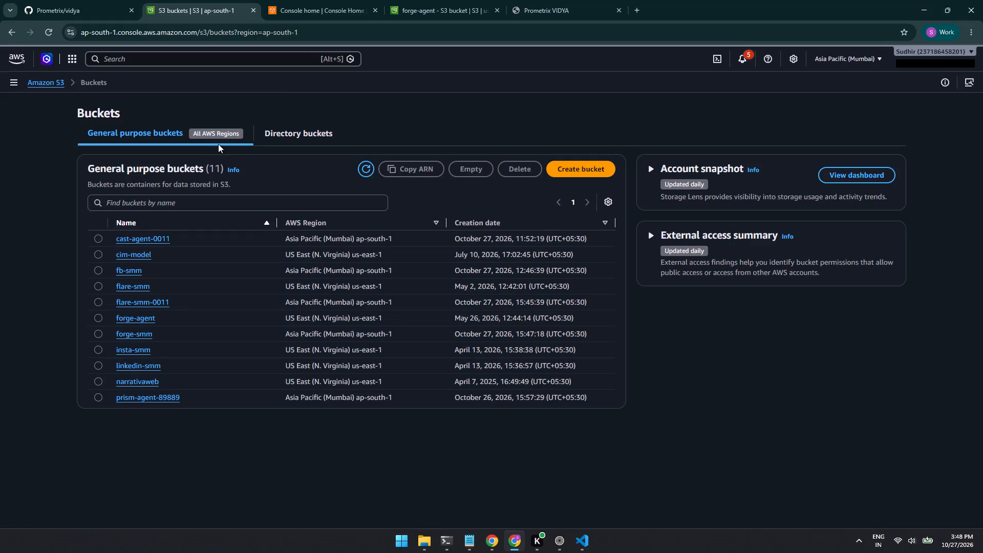
pyautogui.click(20, 79)
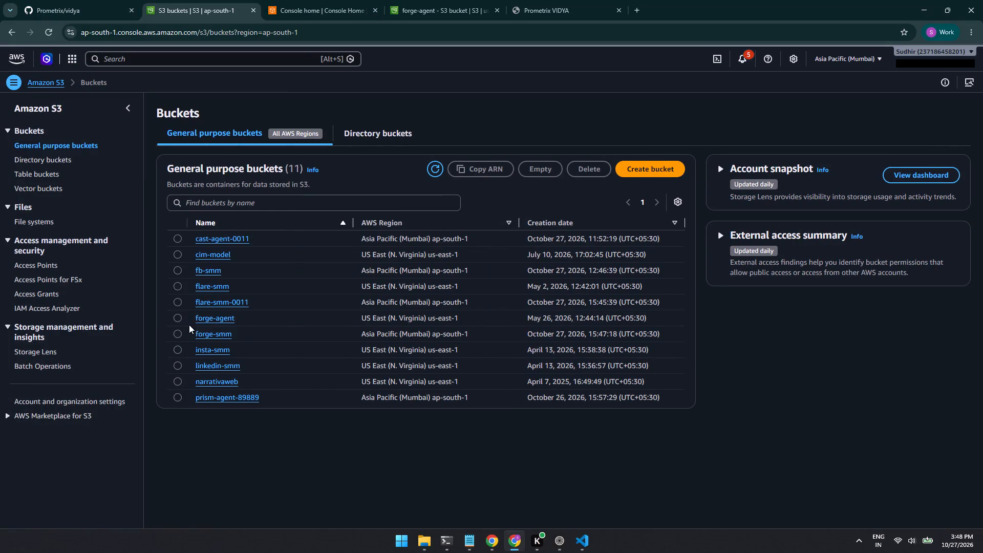
pyautogui.moveTo(189, 336); pyautogui.dragTo(239, 334)
pyautogui.hotkey('ctrl', 'c')
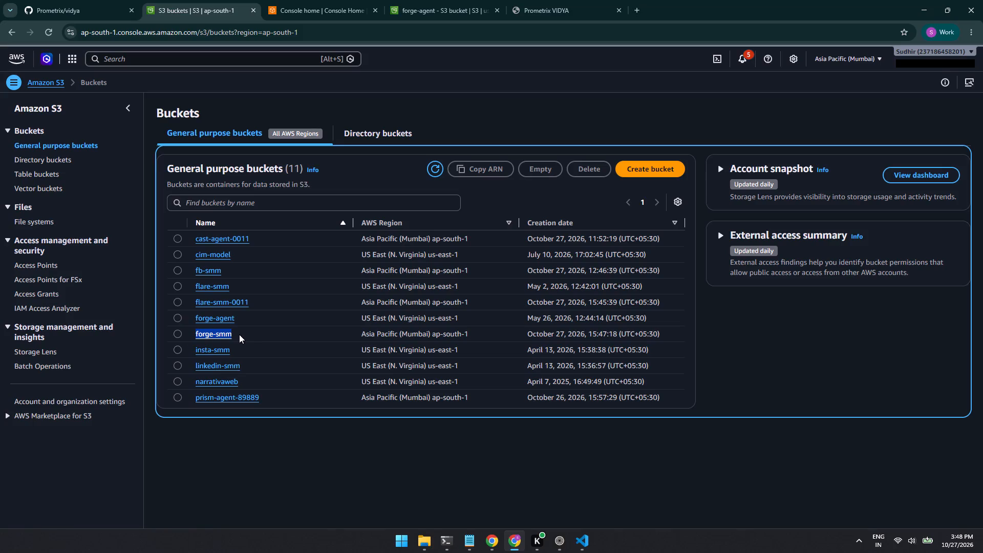
# In Notepad, replace the destination bucket in the duplicated sync command with forge-smm.
pyautogui.hotkey('alt', 'Tab')
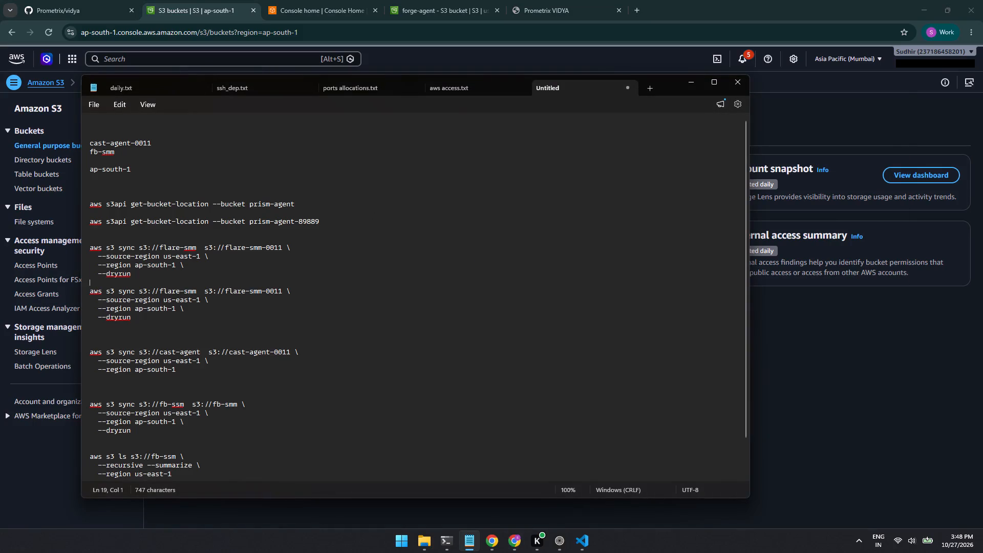
pyautogui.click(283, 289)
pyautogui.press('BackSpace')
pyautogui.press('BackSpace')
pyautogui.press('BackSpace')
pyautogui.press('BackSpace')
pyautogui.press('BackSpace')
pyautogui.press('BackSpace')
pyautogui.press('BackSpace')
pyautogui.press('BackSpace')
pyautogui.press('BackSpace')
pyautogui.press('BackSpace')
pyautogui.press('BackSpace')
pyautogui.press('BackSpace')
pyautogui.press('BackSpace')
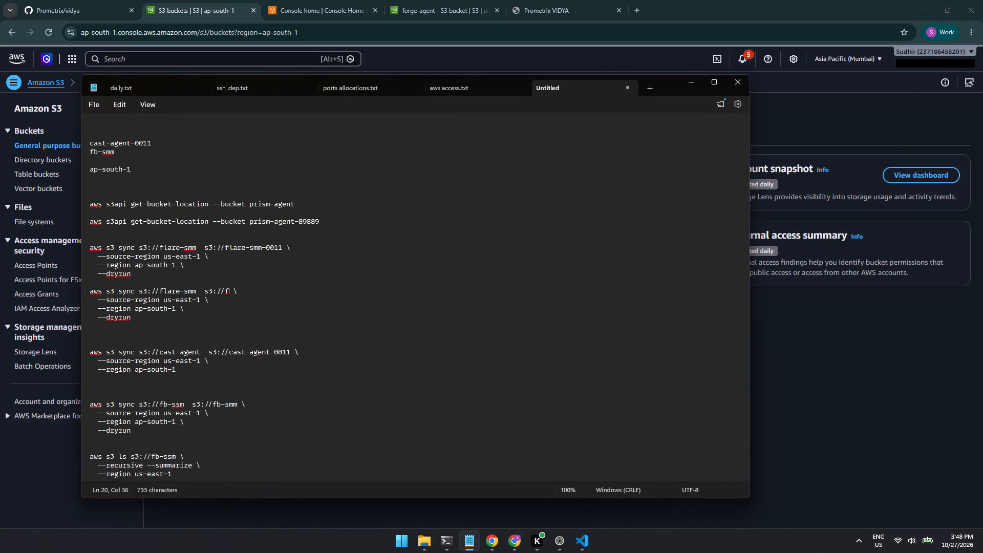
pyautogui.press('BackSpace')
pyautogui.hotkey('ctrl', 'v')
# Switch to Chrome and copy the forge-agent bucket name from the S3 bucket list.
pyautogui.hotkey('alt', 'Tab')
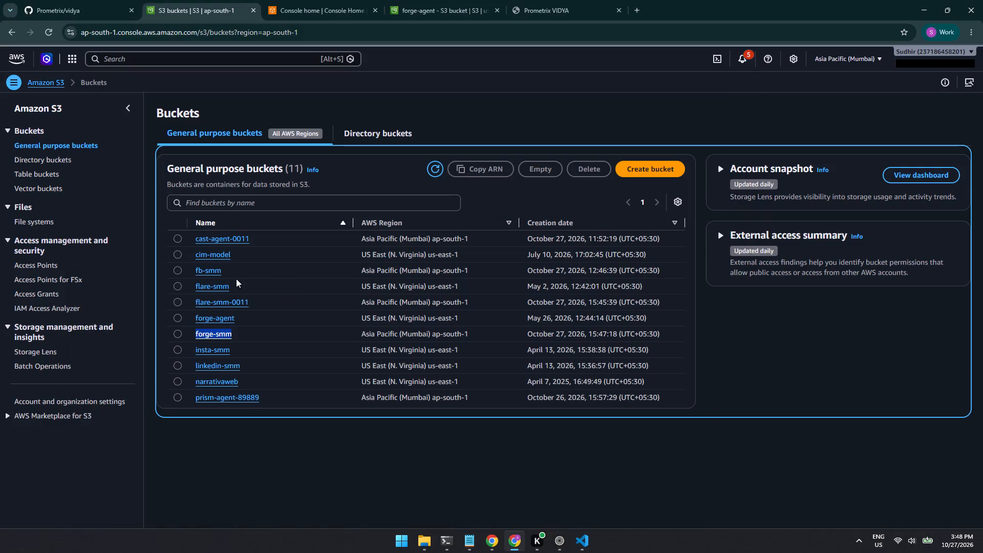
pyautogui.moveTo(244, 318); pyautogui.dragTo(199, 312)
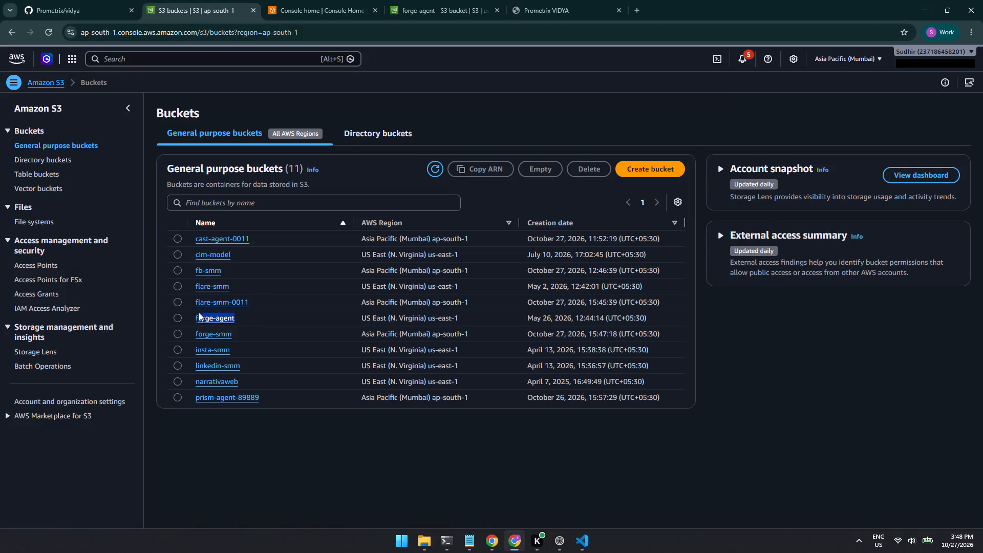
pyautogui.moveTo(199, 312); pyautogui.dragTo(195, 313)
pyautogui.hotkey('ctrl', 'c')
pyautogui.hotkey('ctrl', 'c')
# In Notepad, replace the source bucket in the duplicated sync command with forge-agent.
pyautogui.hotkey('alt', 'Tab')
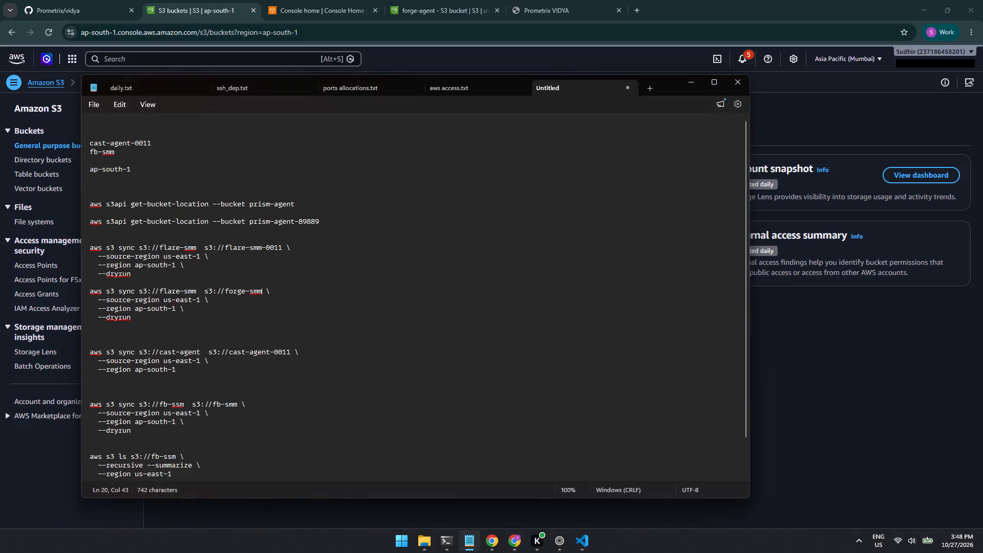
pyautogui.click(197, 294)
pyautogui.press('BackSpace')
pyautogui.press('BackSpace')
pyautogui.press('BackSpace')
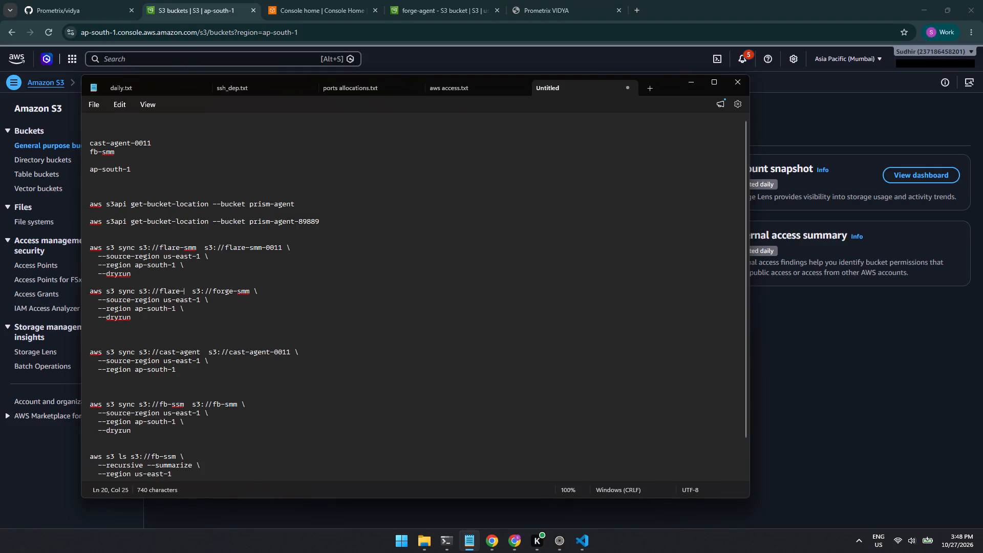
pyautogui.press('BackSpace')
pyautogui.press('BackSpace')
pyautogui.press('BackSpace')
pyautogui.press('BackSpace')
pyautogui.press('BackSpace')
pyautogui.press('BackSpace')
pyautogui.hotkey('ctrl', 'v')
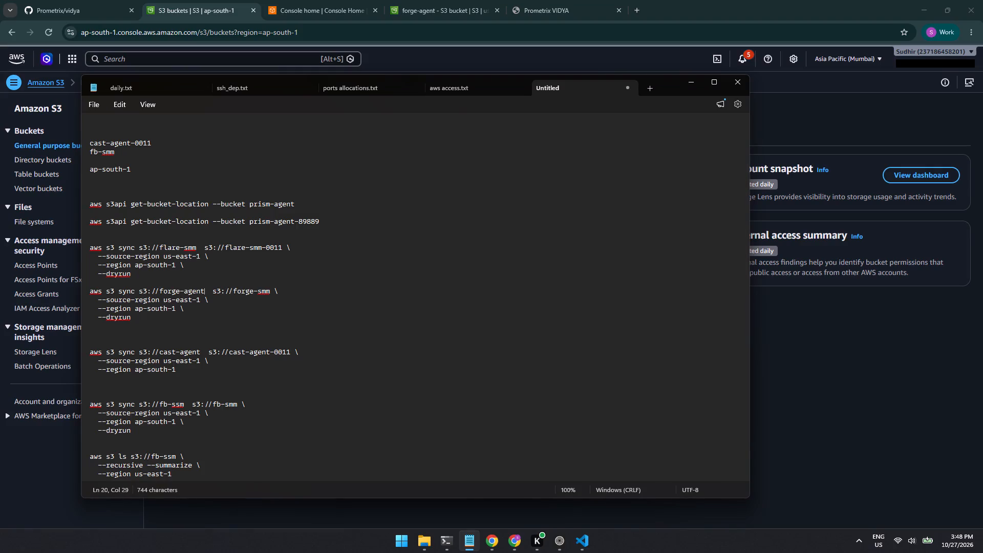
pyautogui.click(282, 303)
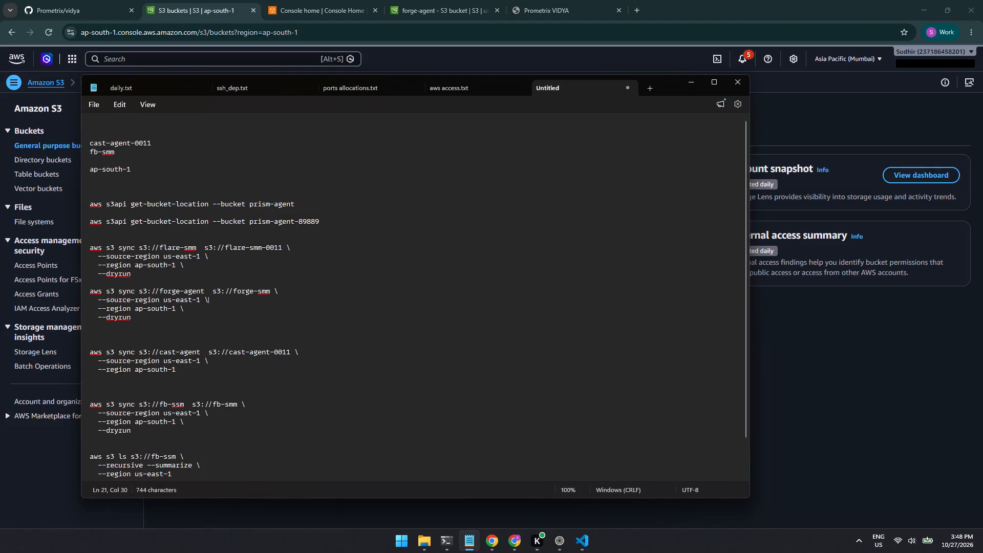
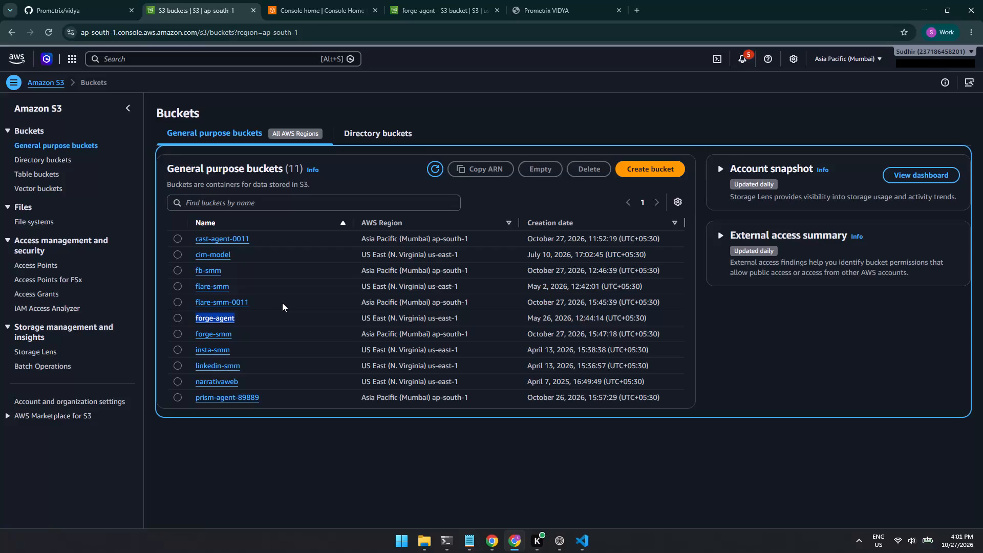
# In the us-east-1 forge-agent browser tab, return to the S3 bucket list and refresh it.
pyautogui.click(313, 471)
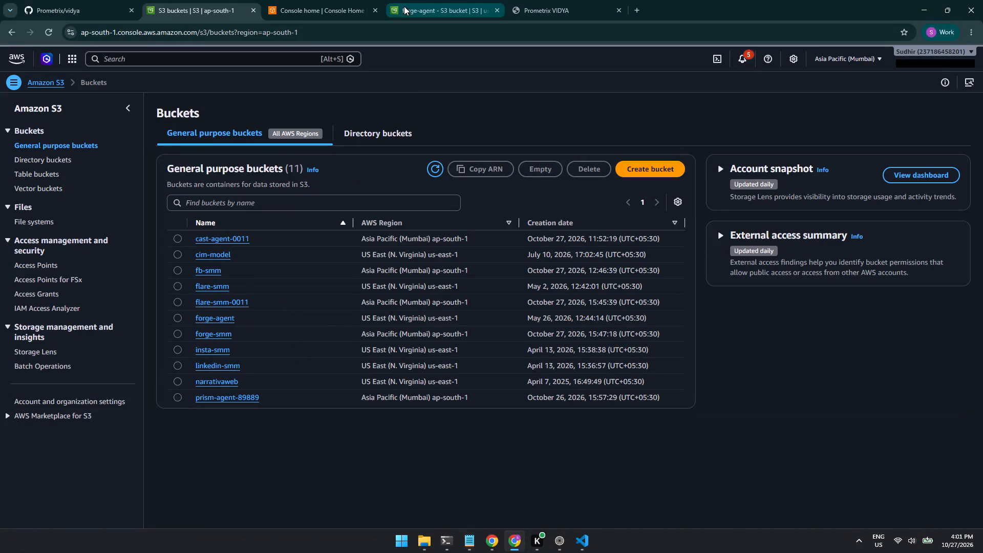
pyautogui.click(404, 6)
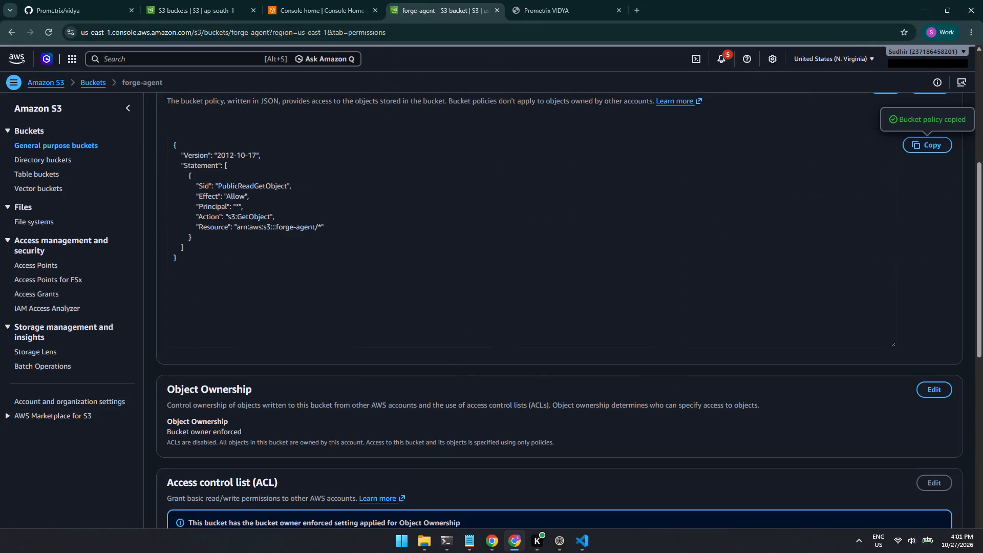
pyautogui.click(336, 206)
pyautogui.scroll(5, 336, 206)
pyautogui.click(102, 82)
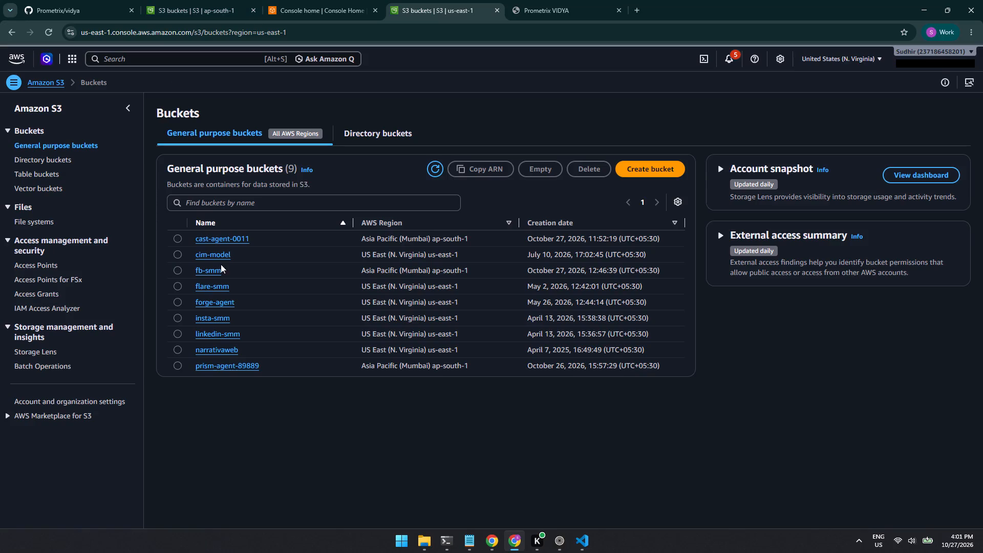
pyautogui.click(439, 174)
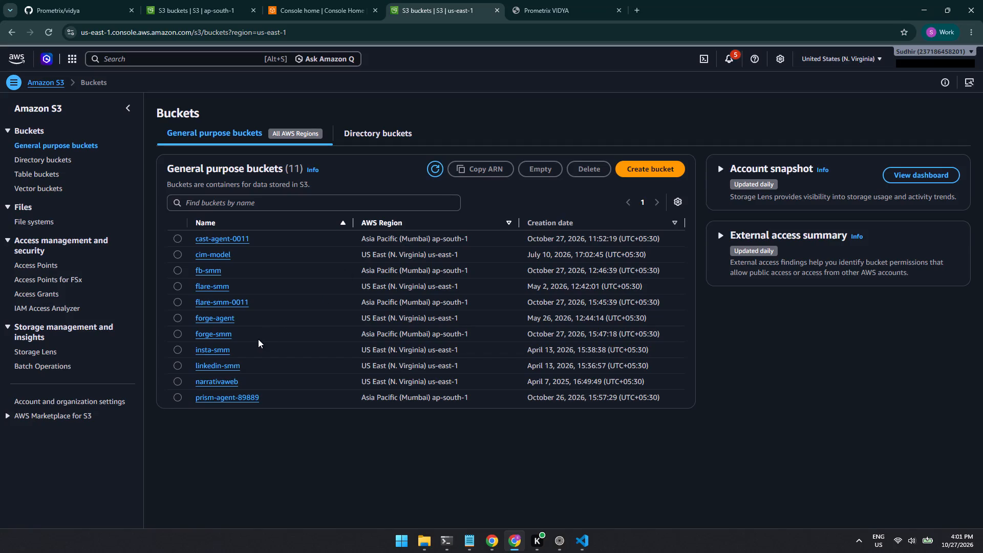
# Copy the insta-smm bucket name from the S3 bucket list.
pyautogui.moveTo(244, 354); pyautogui.dragTo(201, 354)
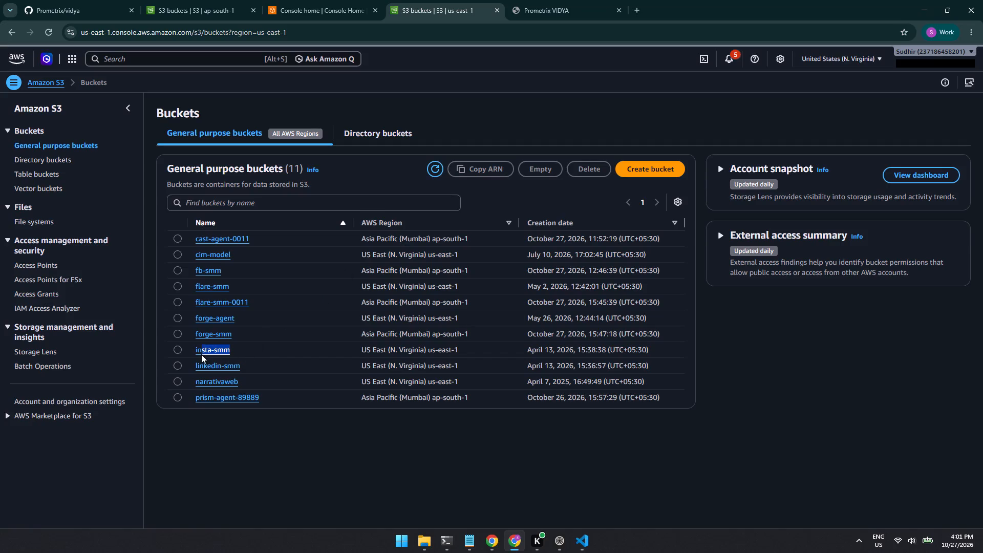
pyautogui.moveTo(201, 354); pyautogui.dragTo(195, 354)
pyautogui.hotkey('ctrl', 'c')
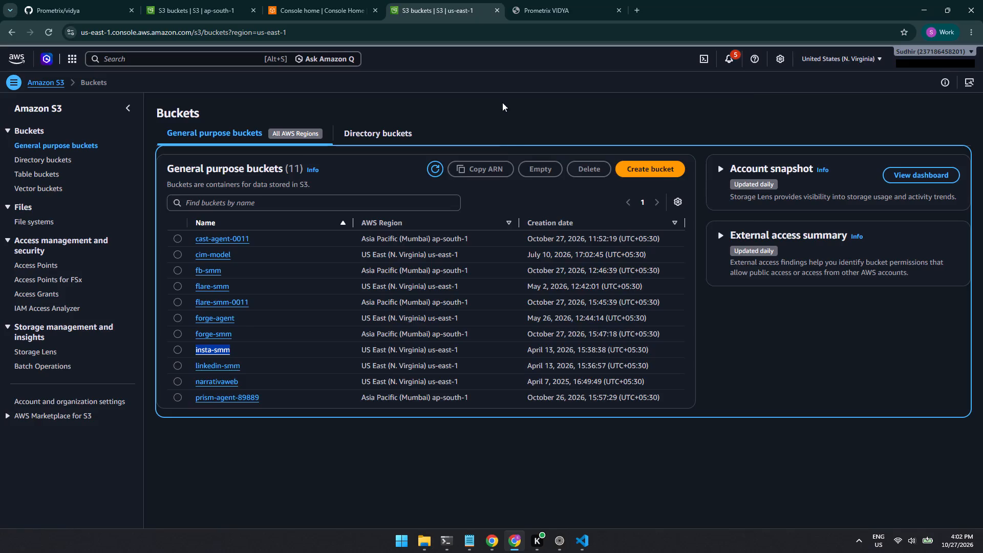
pyautogui.hotkey('alt', 'Tab')
pyautogui.hotkey('alt', 'Tab')
pyautogui.click(389, 220)
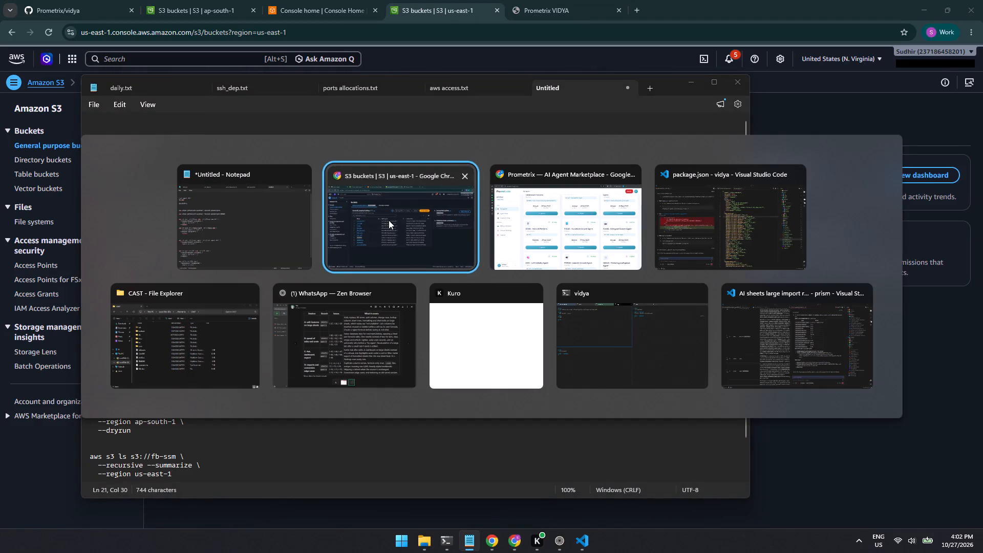
# Start creating a new S3 bucket in us-east-1 and paste insta-smm as its bucket name.
pyautogui.click(635, 162)
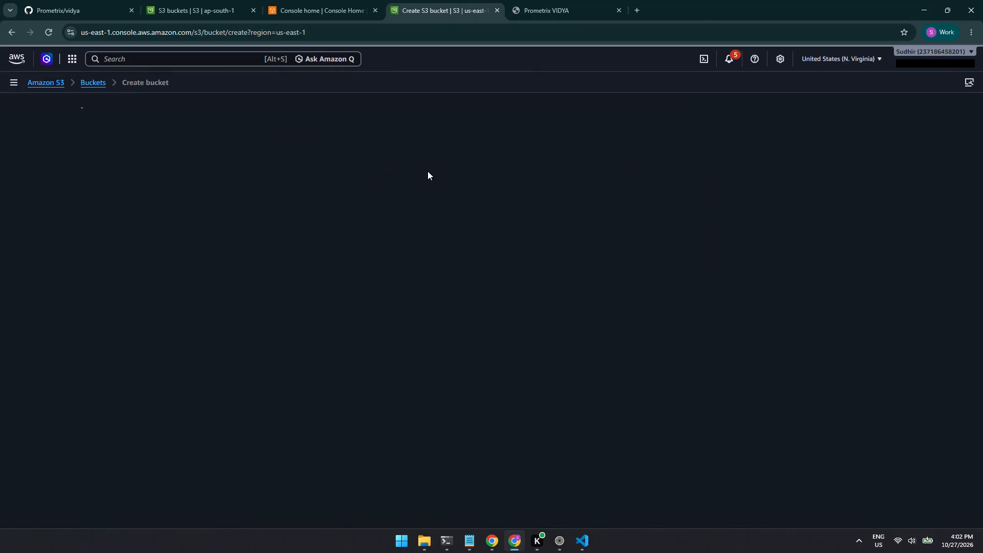
pyautogui.click(215, 345)
pyautogui.hotkey('ctrl', 'v')
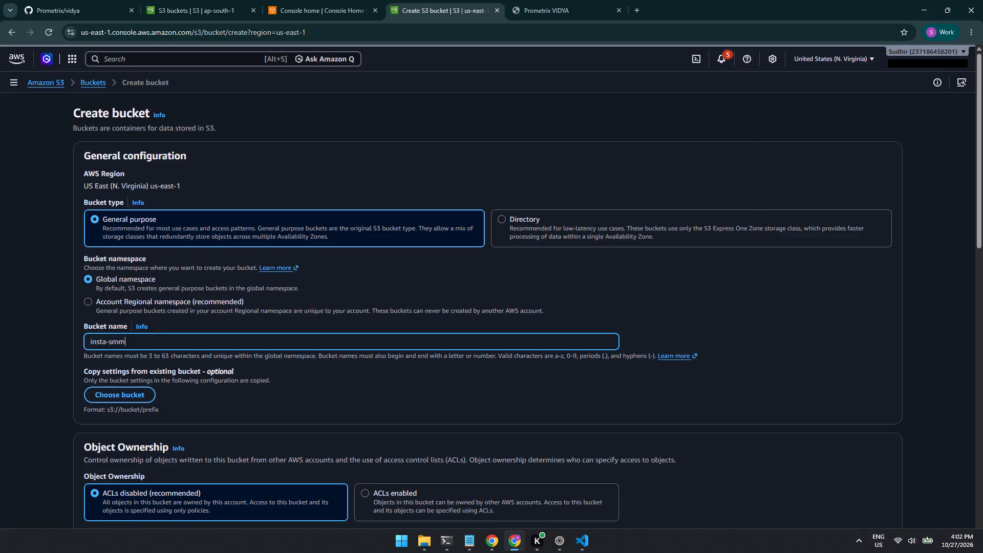
# Open the existing insta-smm bucket from the bucket list in the ap-south-1 browser tab.
pyautogui.hotkey('alt', 'Tab')
pyautogui.click(203, 0)
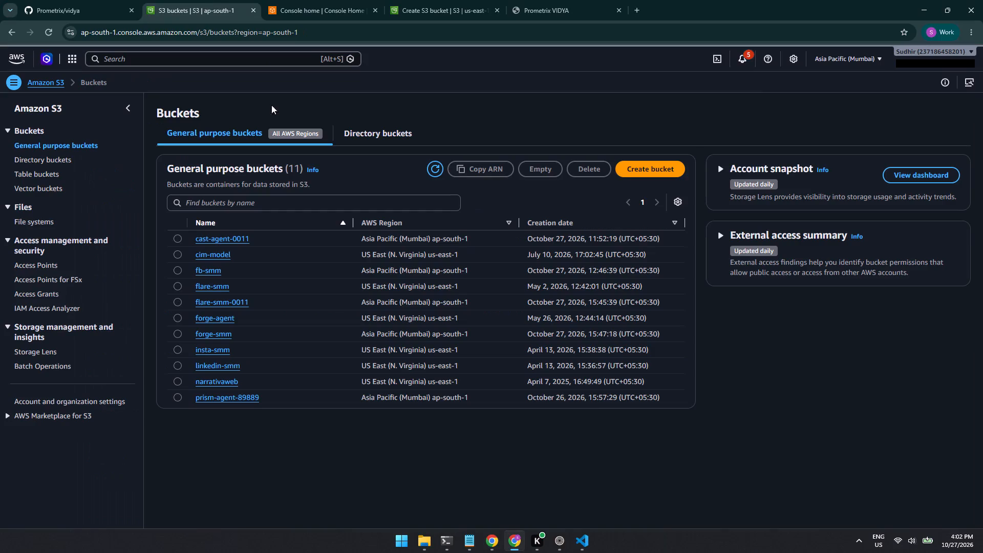
pyautogui.scroll(2, 347, 119)
pyautogui.click(221, 351)
# Return to the bucket creation form and extend the new bucket's name to insta-smm-0011.
pyautogui.click(464, 0)
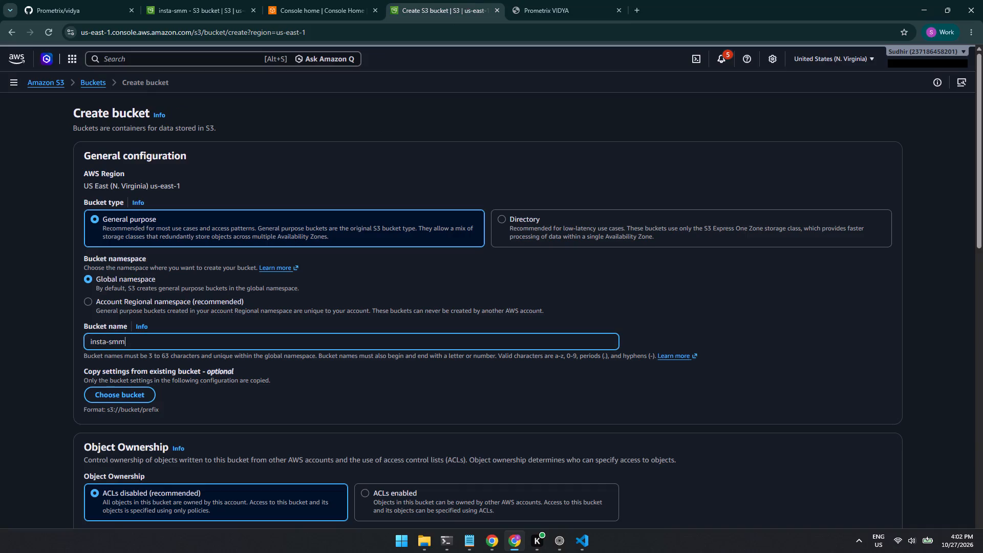
pyautogui.write('-00')
pyautogui.press('BackSpace')
pyautogui.write('011')
# Turn off Block all public access, acknowledge that the bucket may become public, and create the bucket.
pyautogui.scroll(-3, 338, 389)
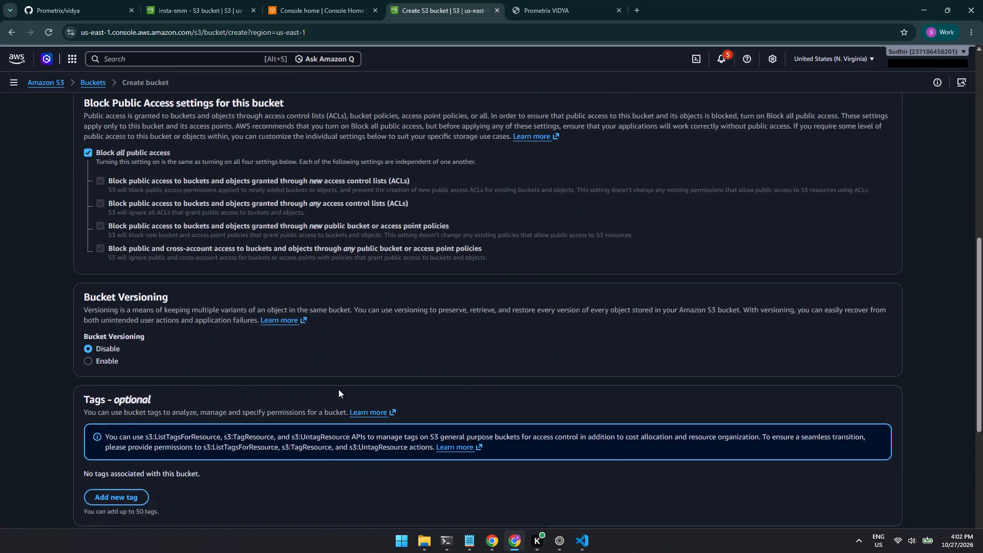
pyautogui.scroll(-1, 338, 389)
pyautogui.click(91, 146)
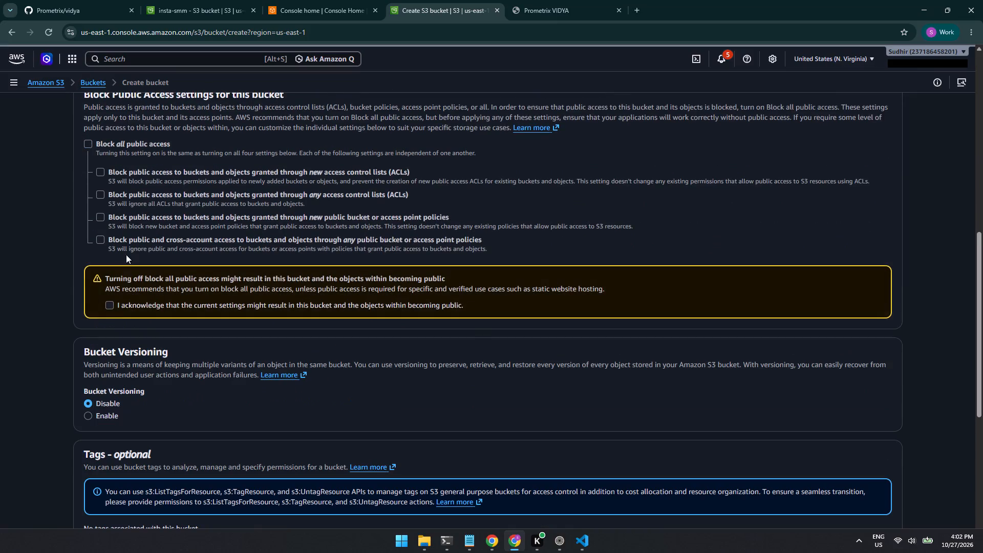
pyautogui.click(116, 310)
pyautogui.scroll(-2, 428, 306)
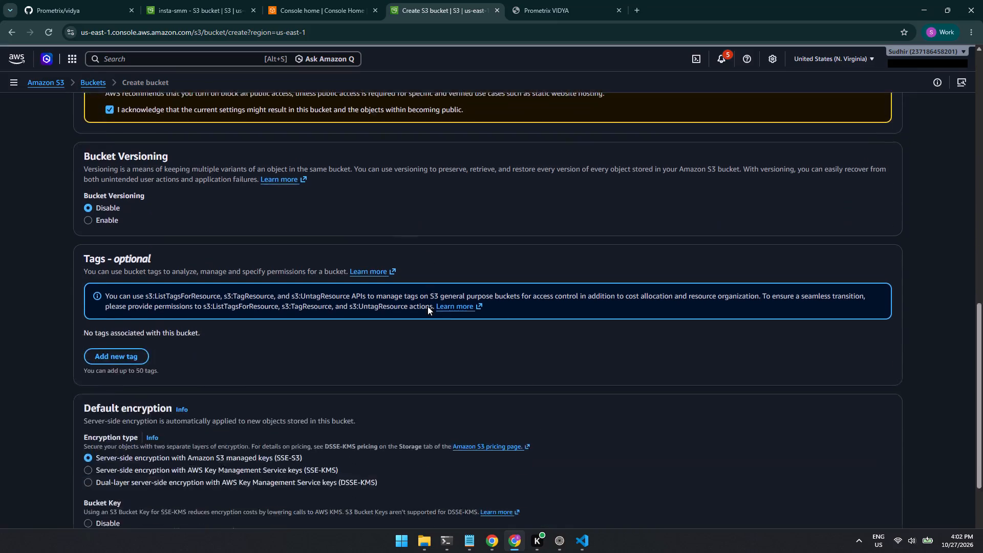
pyautogui.scroll(-2, 428, 306)
pyautogui.doubleClick(852, 511)
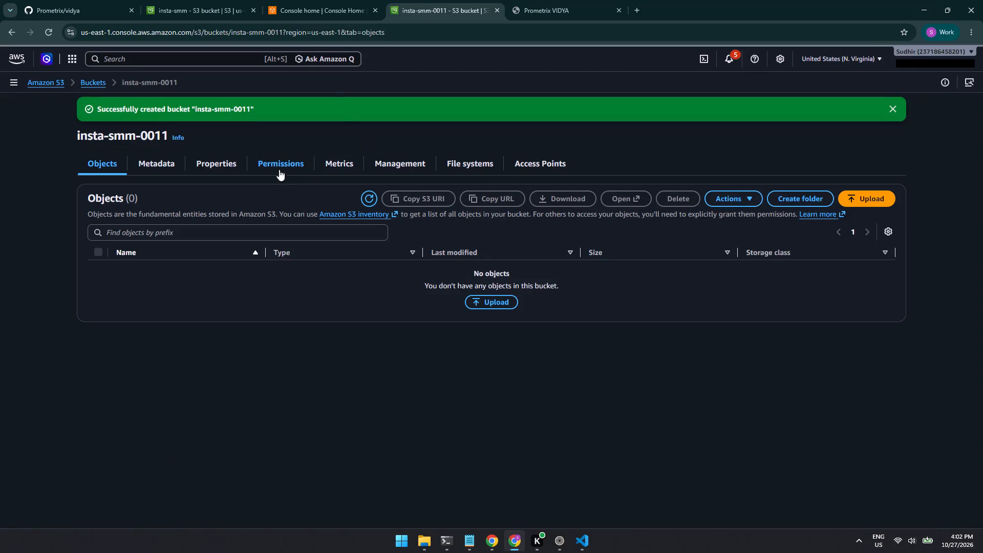
# Open the permissions of insta-smm-0011 and examine the public access settings and bucket policy of insta-smm.
pyautogui.click(270, 169)
pyautogui.click(193, 0)
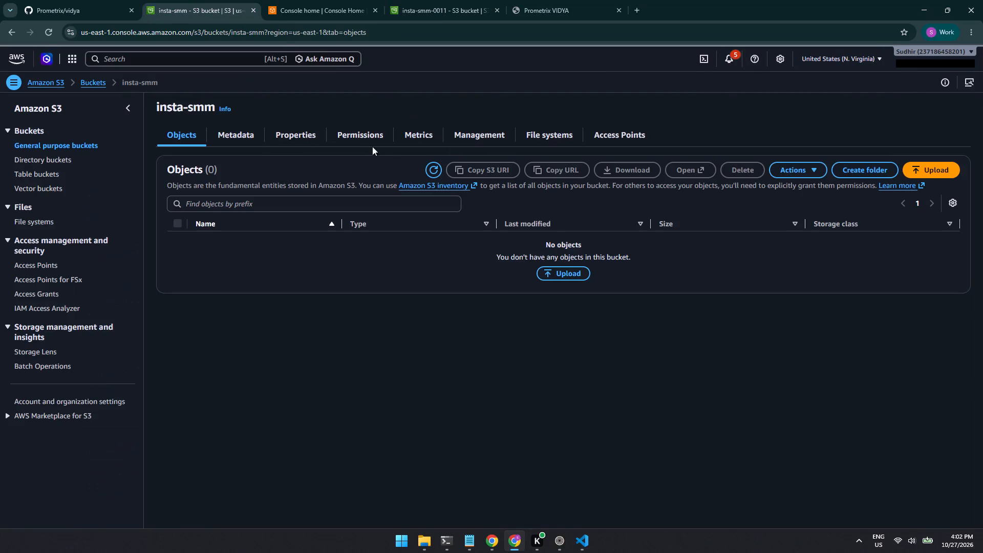
pyautogui.click(362, 135)
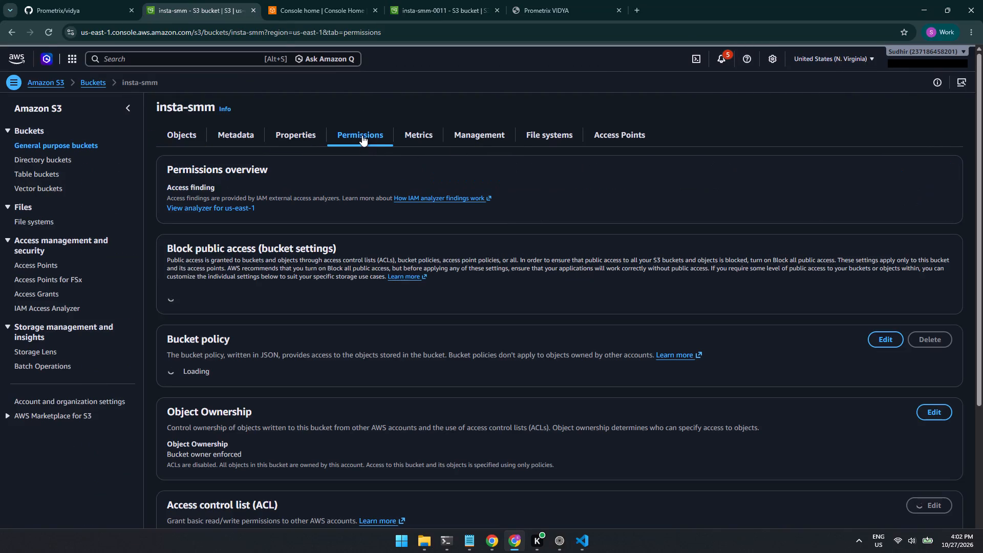
pyautogui.scroll(-3, 598, 333)
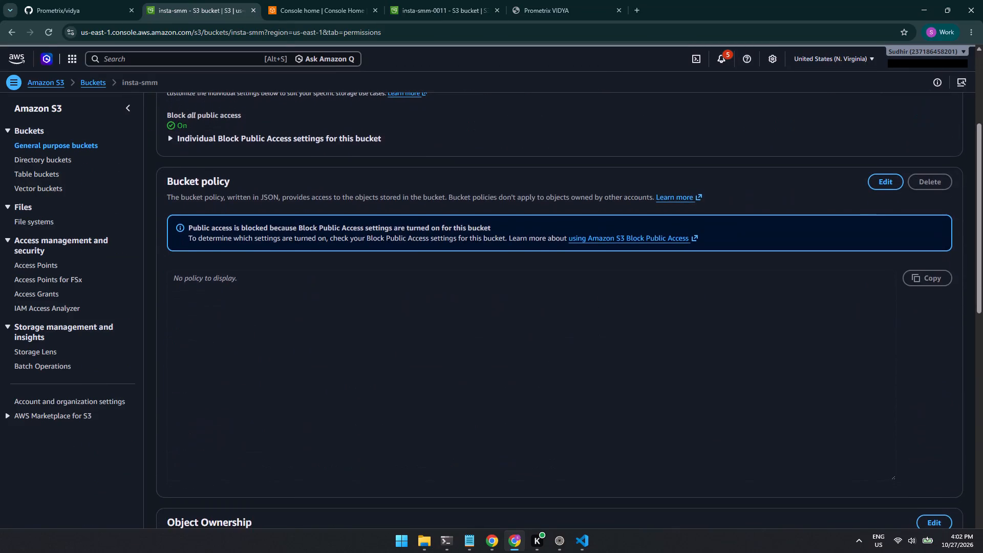
pyautogui.scroll(2, 687, 344)
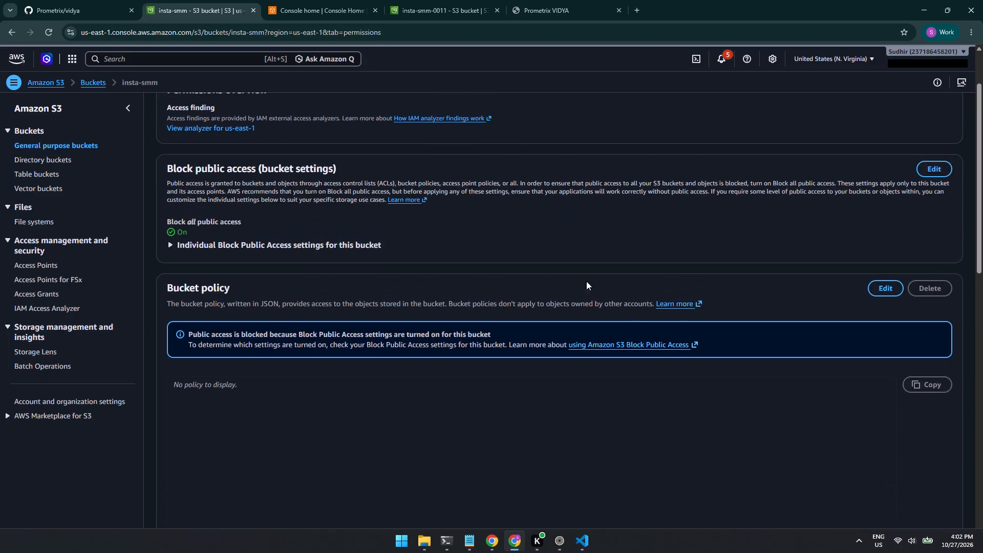
pyautogui.scroll(3, 548, 253)
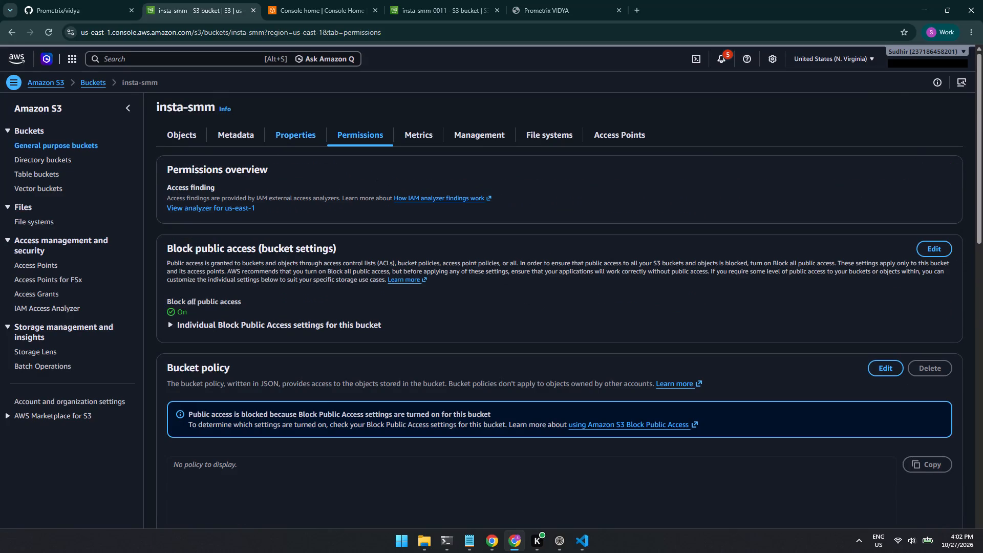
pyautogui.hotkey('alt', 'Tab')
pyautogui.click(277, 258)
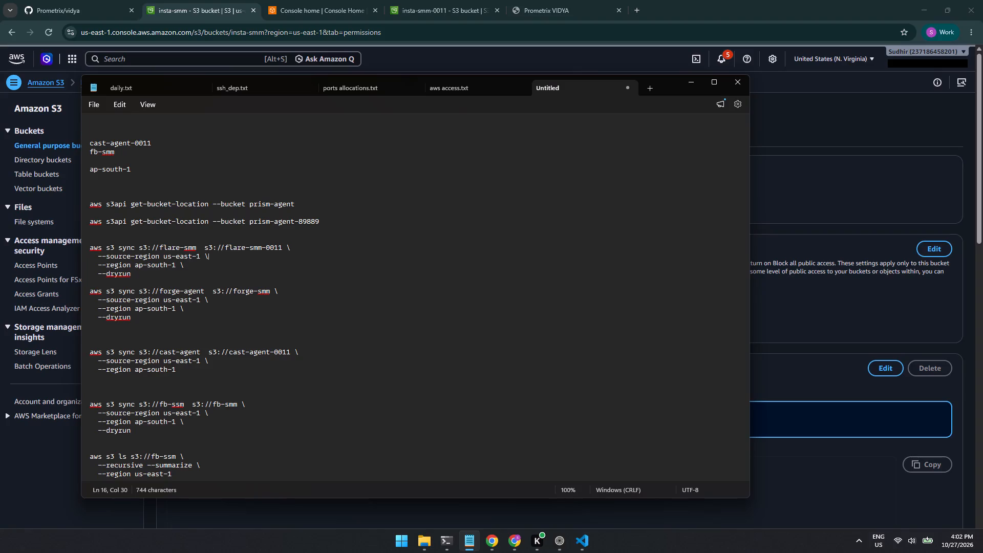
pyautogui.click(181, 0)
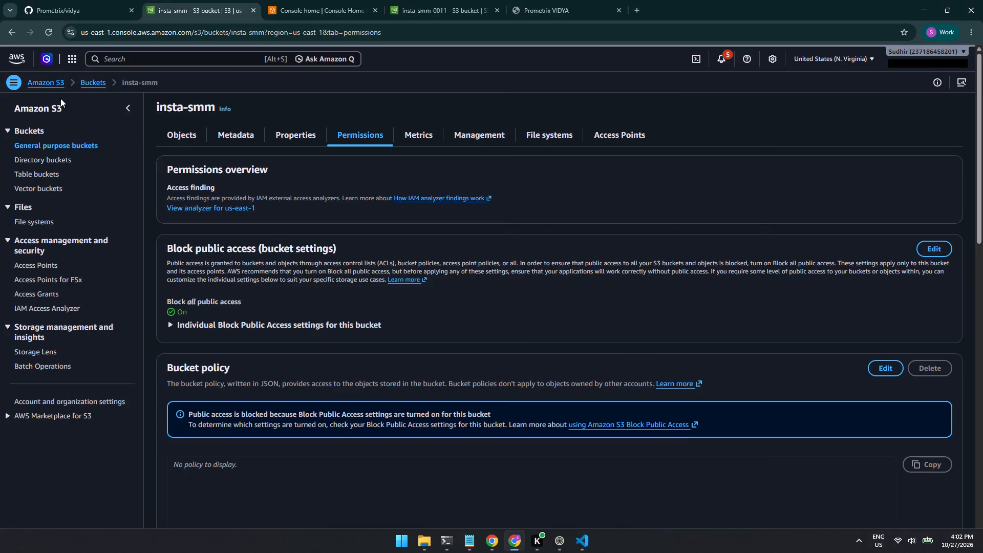
# Return from the insta-smm bucket to the S3 bucket list and select the insta-smm bucket.
pyautogui.click(86, 87)
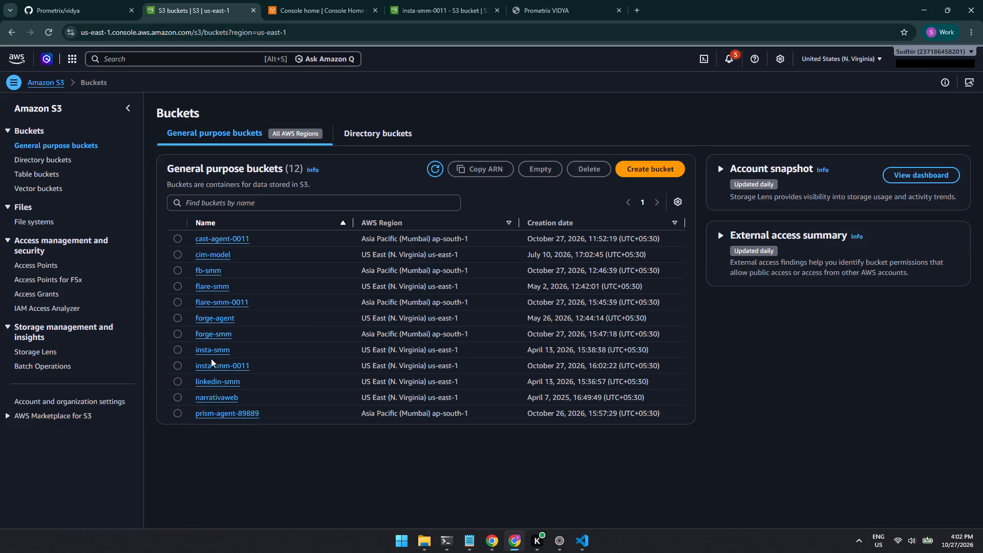
pyautogui.click(177, 346)
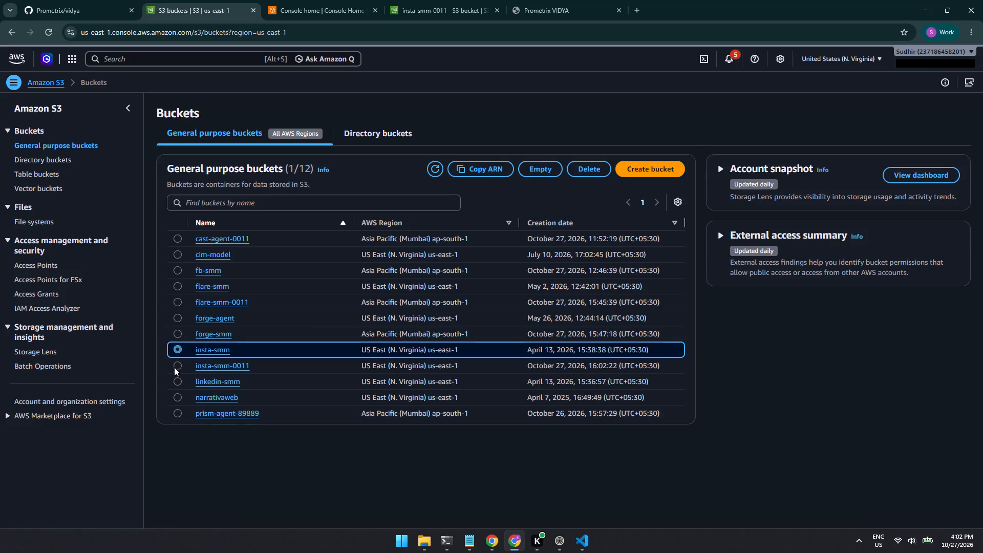
pyautogui.click(174, 369)
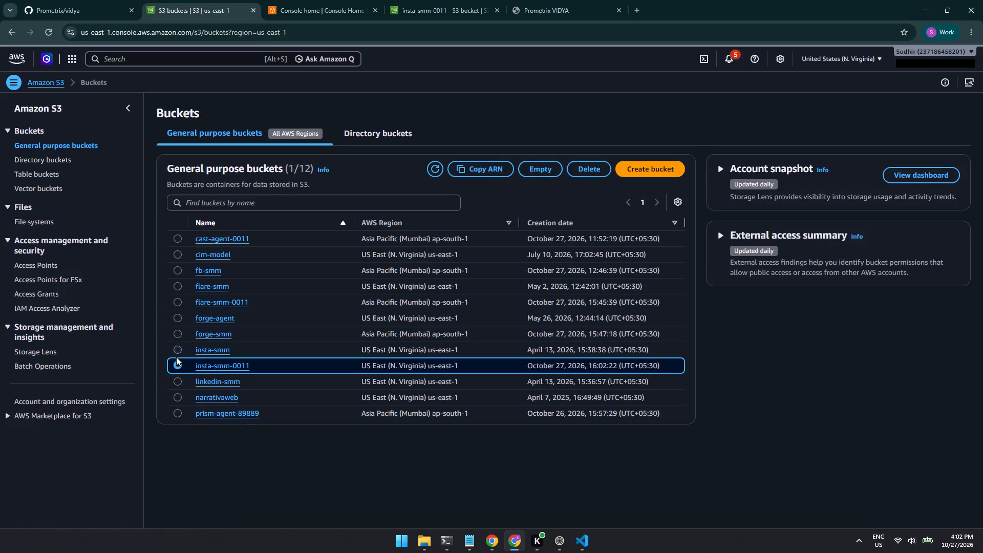
pyautogui.click(178, 350)
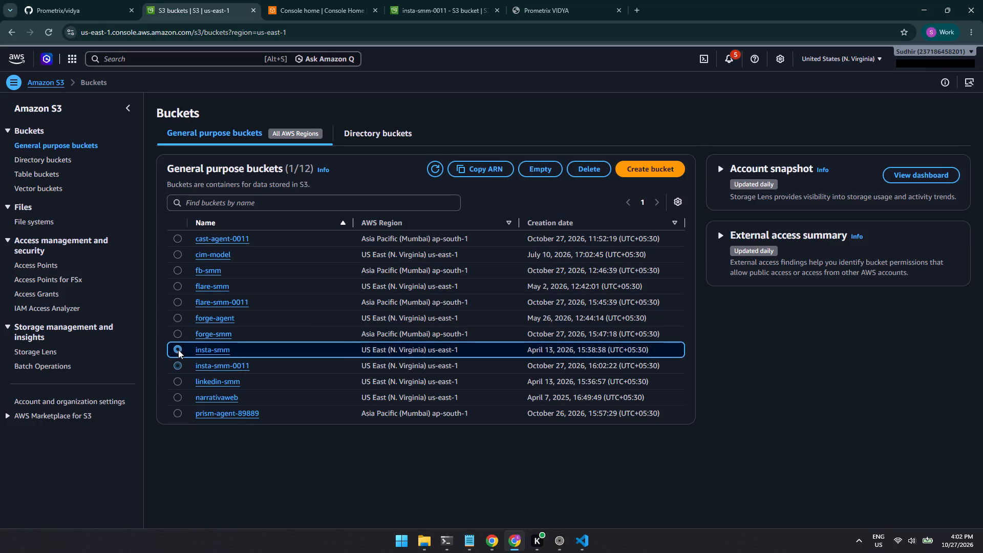
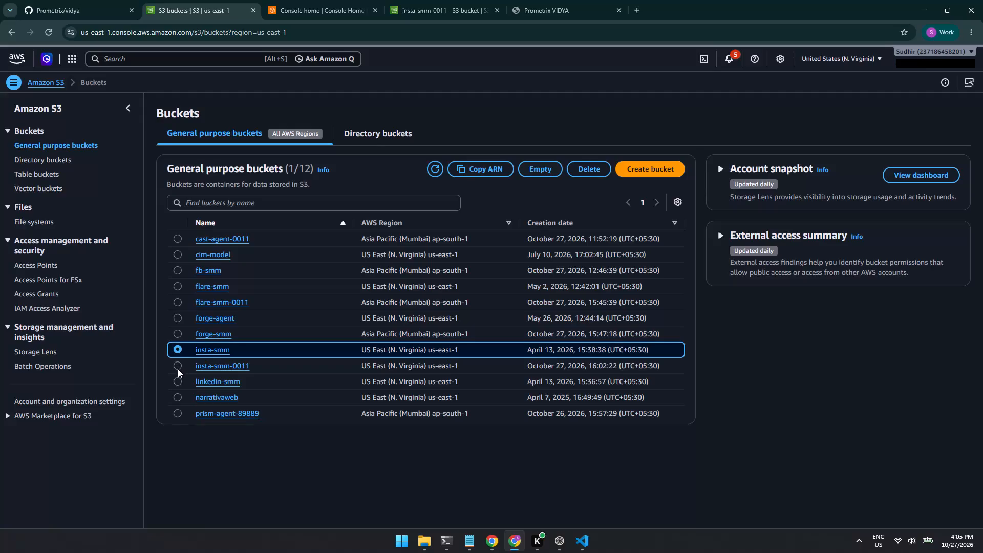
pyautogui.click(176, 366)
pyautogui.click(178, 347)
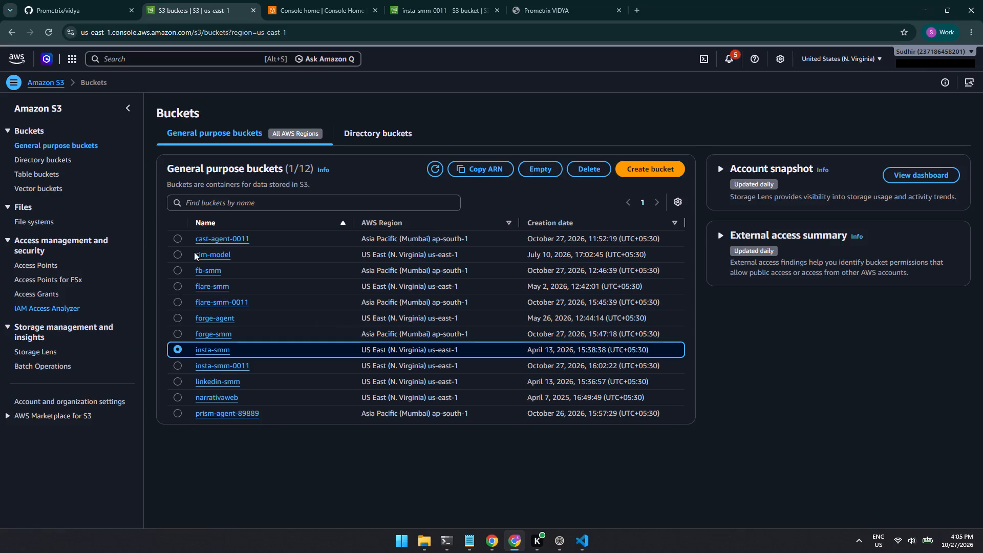
# Switch to Notepad, check the bucket names in aws access.txt, and return to the untitled note with the sync commands.
pyautogui.press('Tab')
pyautogui.hotkey('alt', 'Tab')
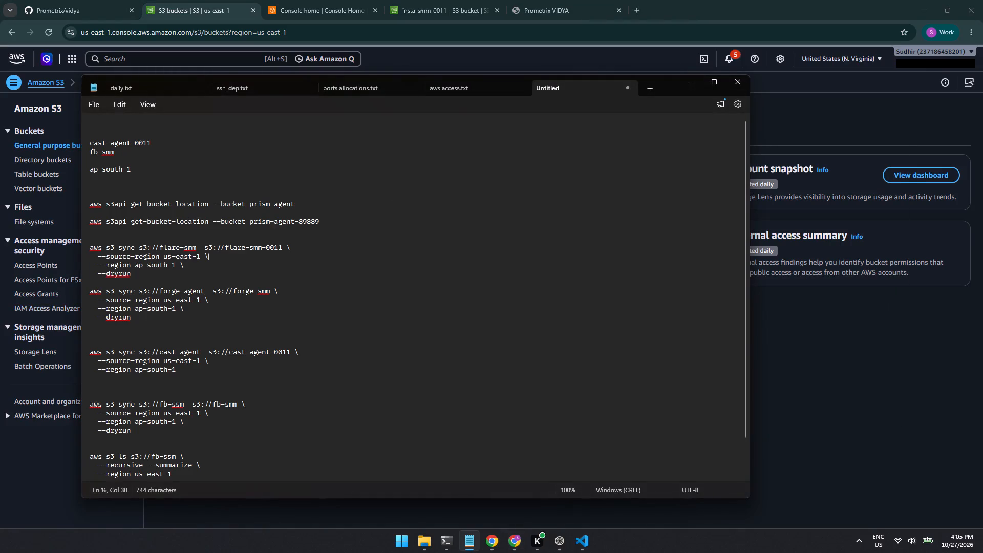
pyautogui.click(236, 338)
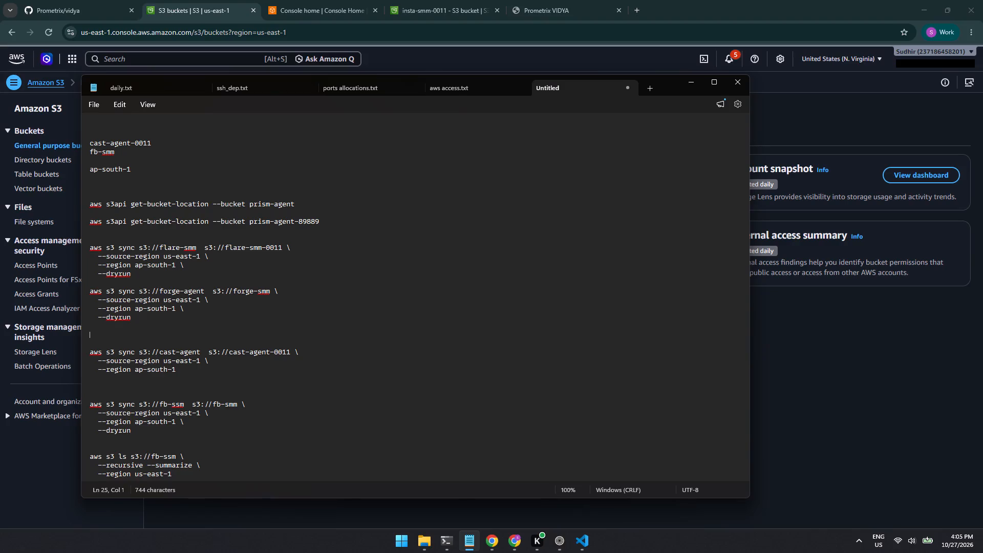
pyautogui.click(455, 87)
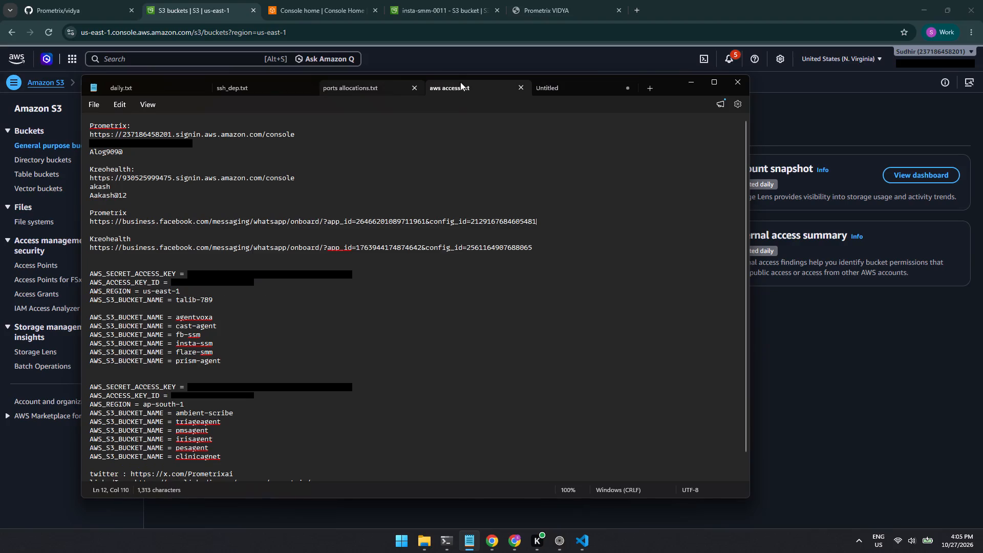
pyautogui.click(552, 86)
pyautogui.click(447, 196)
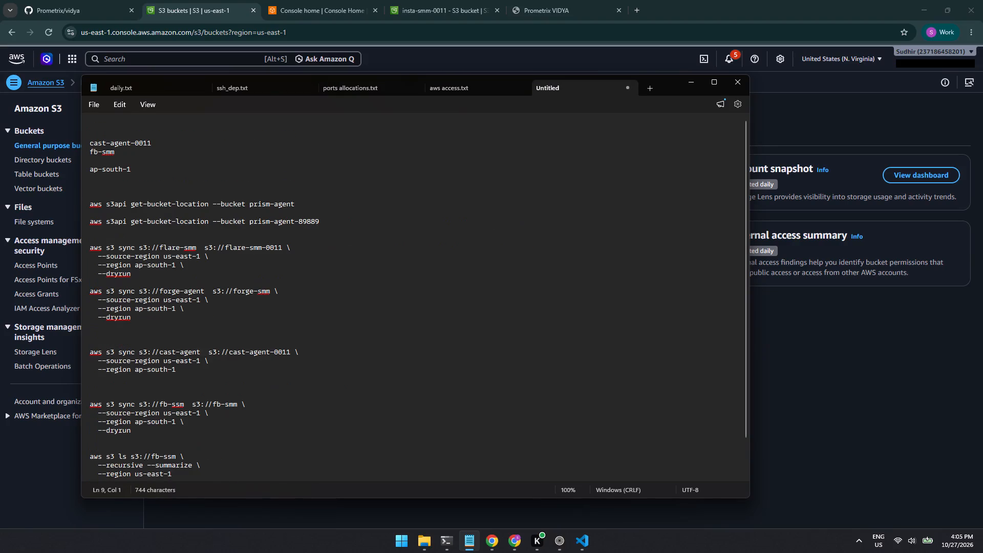
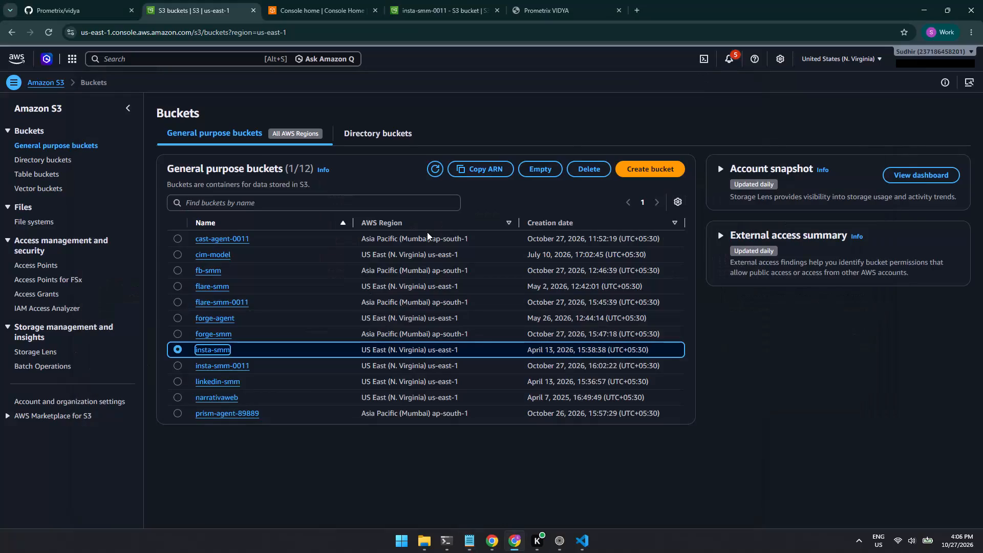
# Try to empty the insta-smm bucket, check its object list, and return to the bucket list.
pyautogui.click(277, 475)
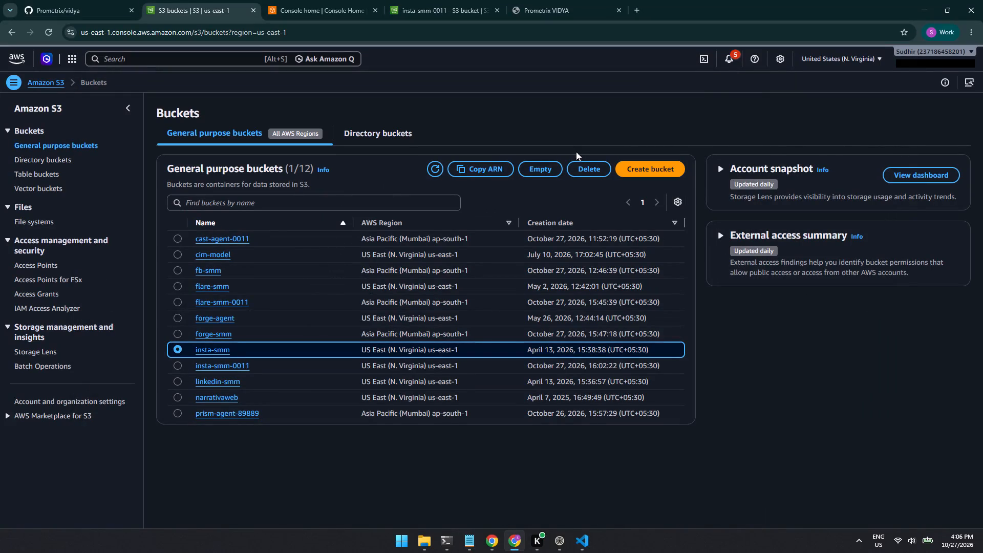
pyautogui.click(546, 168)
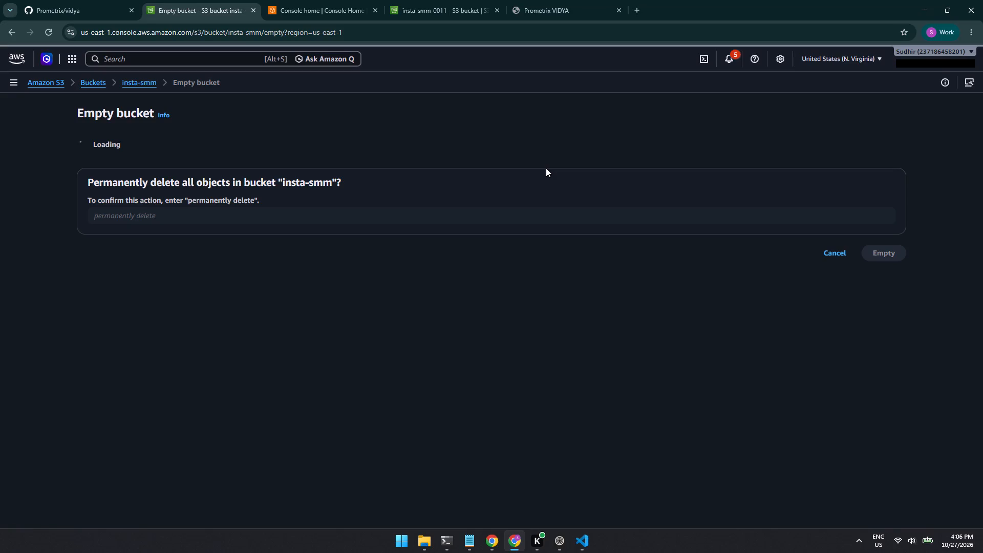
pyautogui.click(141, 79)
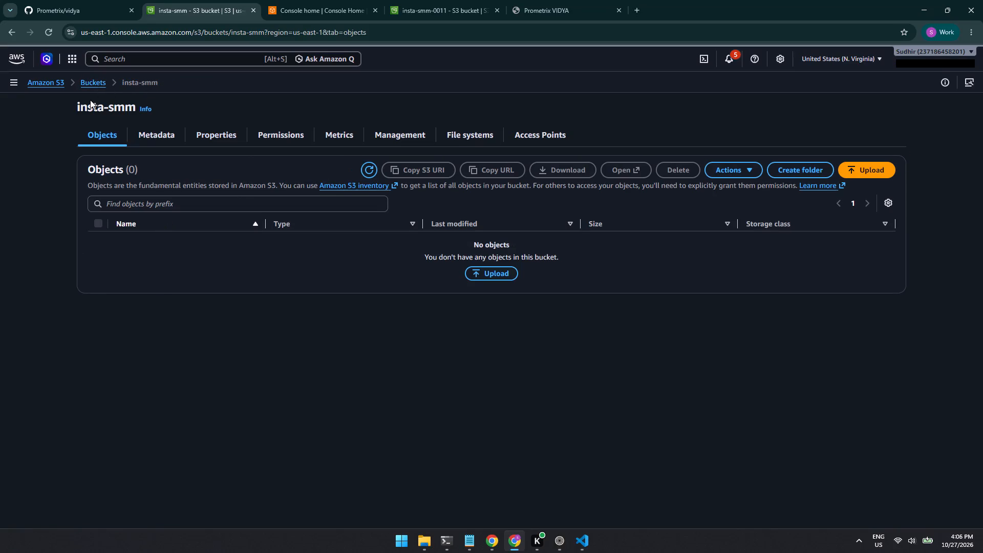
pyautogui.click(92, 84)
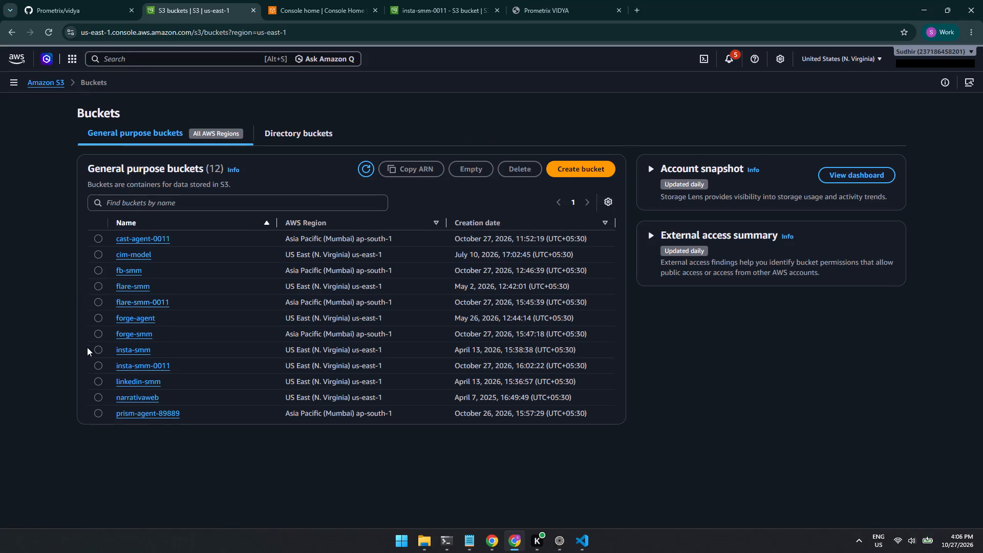
# Delete the insta-smm bucket in us-east-1, confirming with the bucket name insta-smm.
pyautogui.click(95, 350)
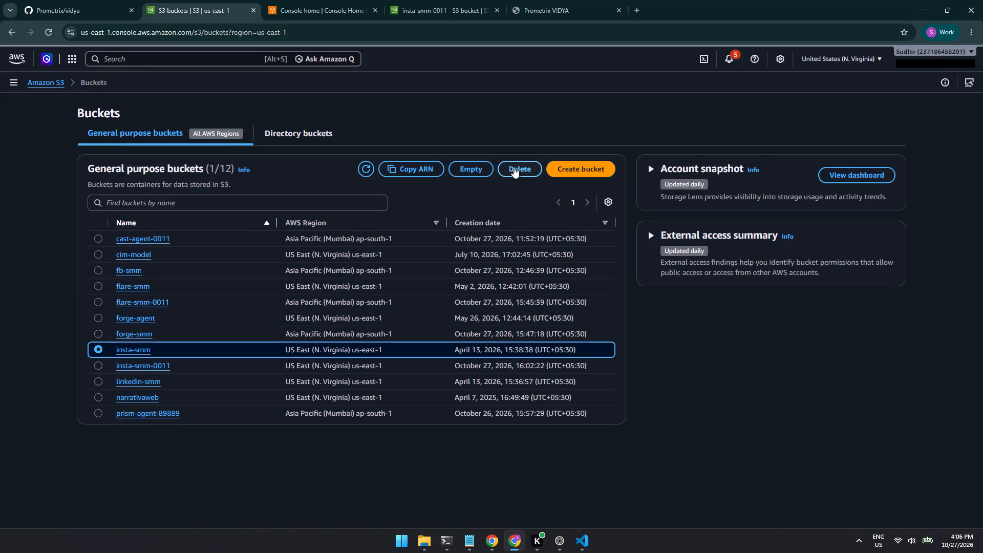
pyautogui.click(514, 167)
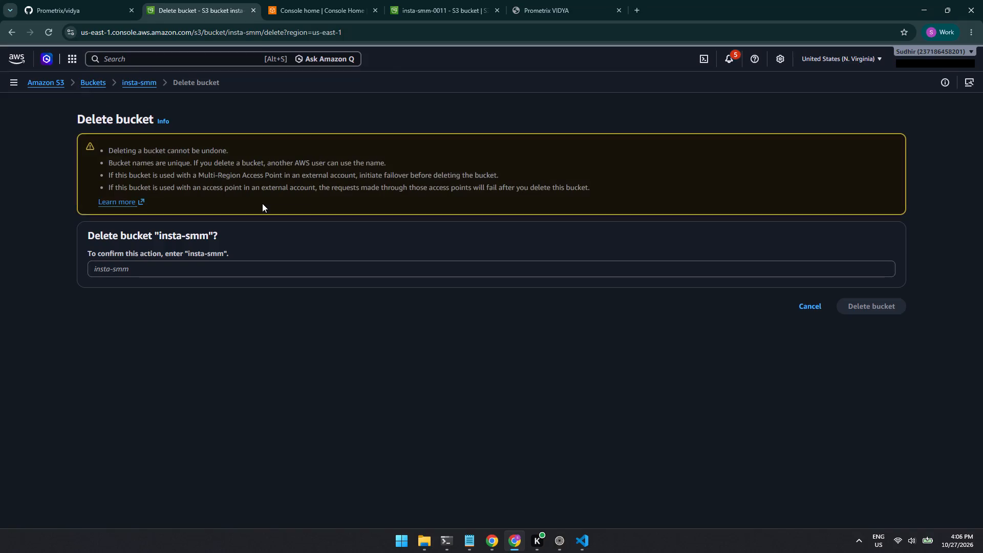
pyautogui.click(262, 203)
pyautogui.click(175, 267)
pyautogui.write('insta')
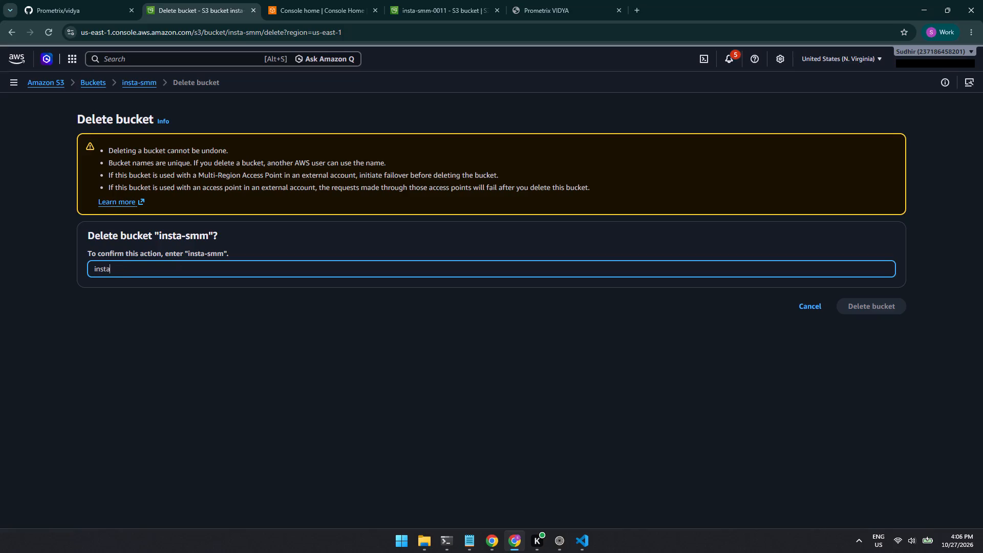
pyautogui.write('-smm')
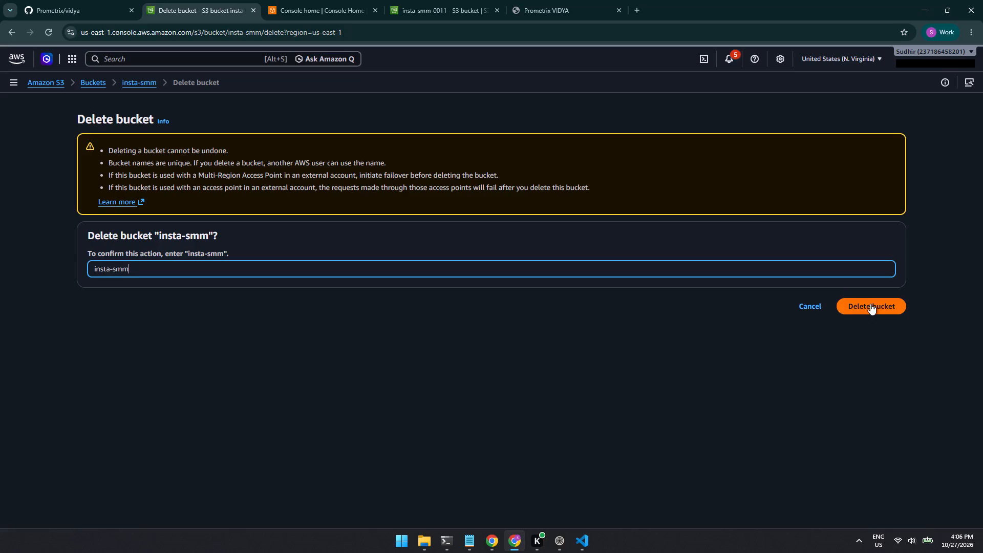
pyautogui.click(870, 304)
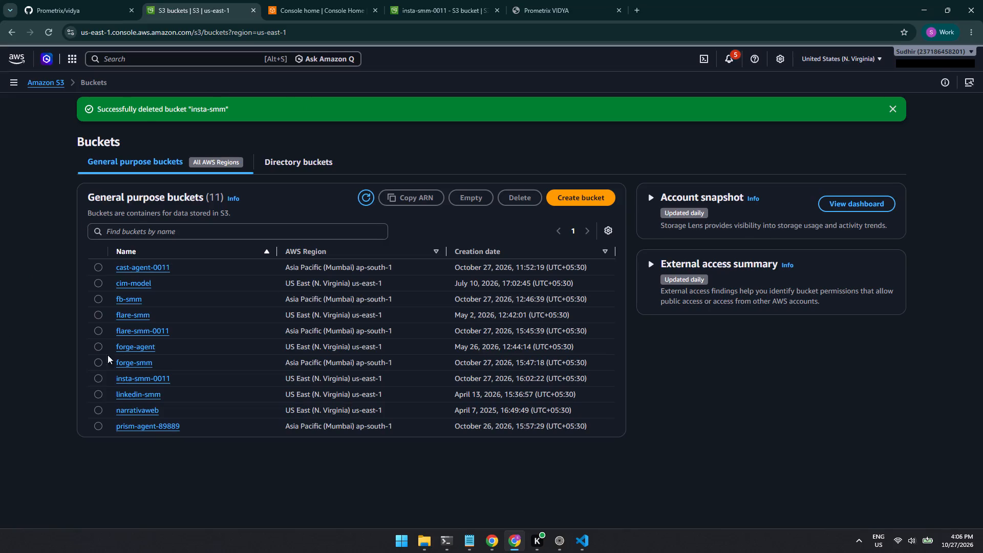
# Delete the insta-smm-0011 bucket in us-east-1, confirming with the bucket name insta-smm-0011.
pyautogui.click(102, 381)
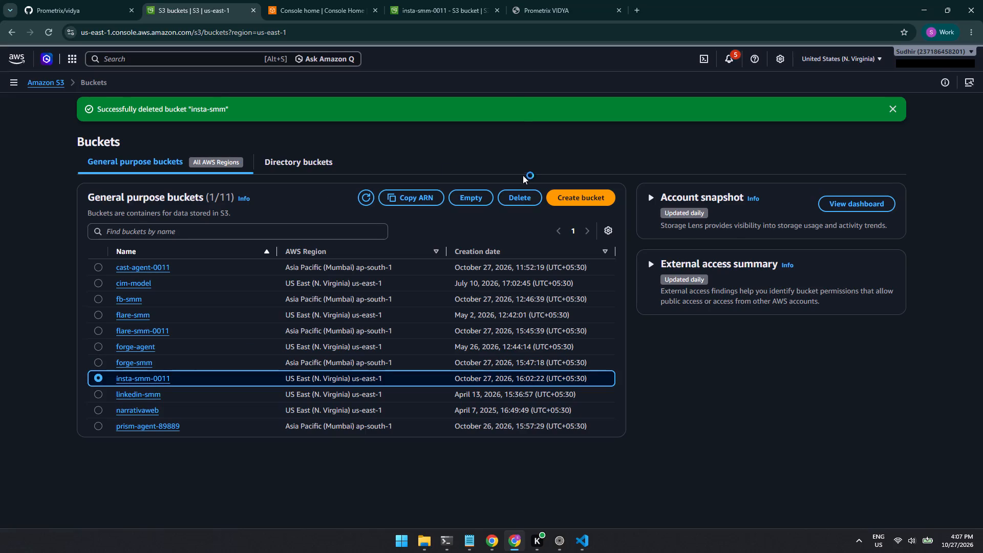
pyautogui.click(522, 197)
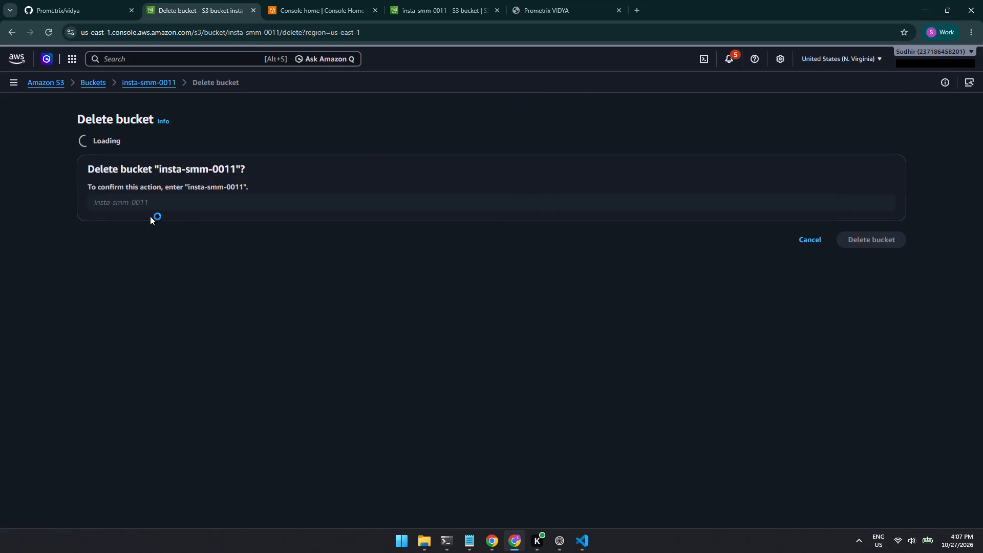
pyautogui.click(181, 209)
pyautogui.click(215, 199)
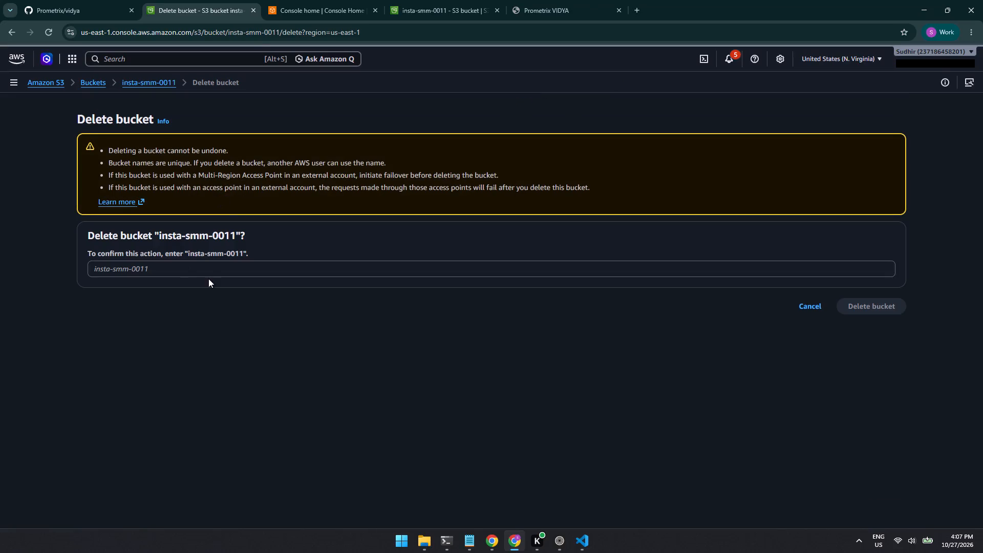
pyautogui.click(210, 279)
pyautogui.click(232, 269)
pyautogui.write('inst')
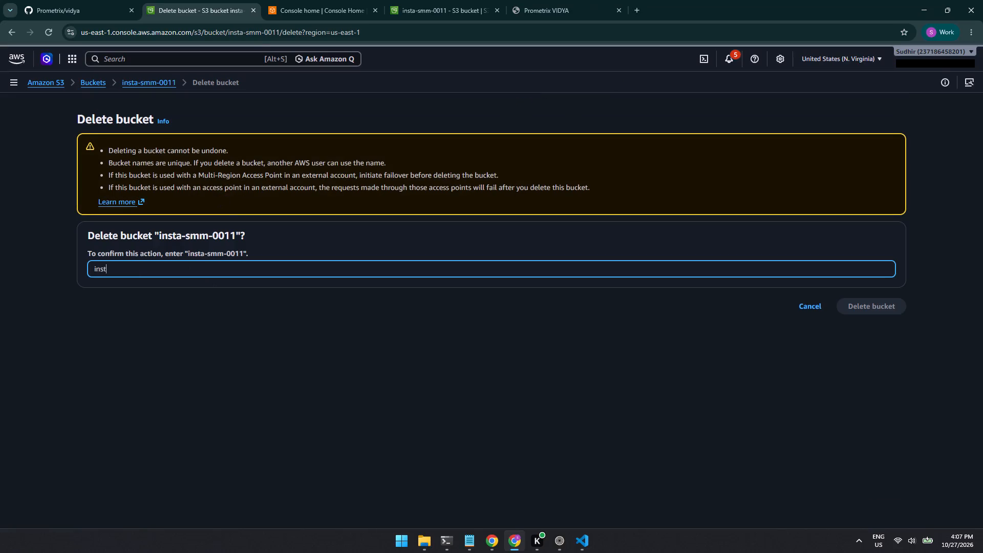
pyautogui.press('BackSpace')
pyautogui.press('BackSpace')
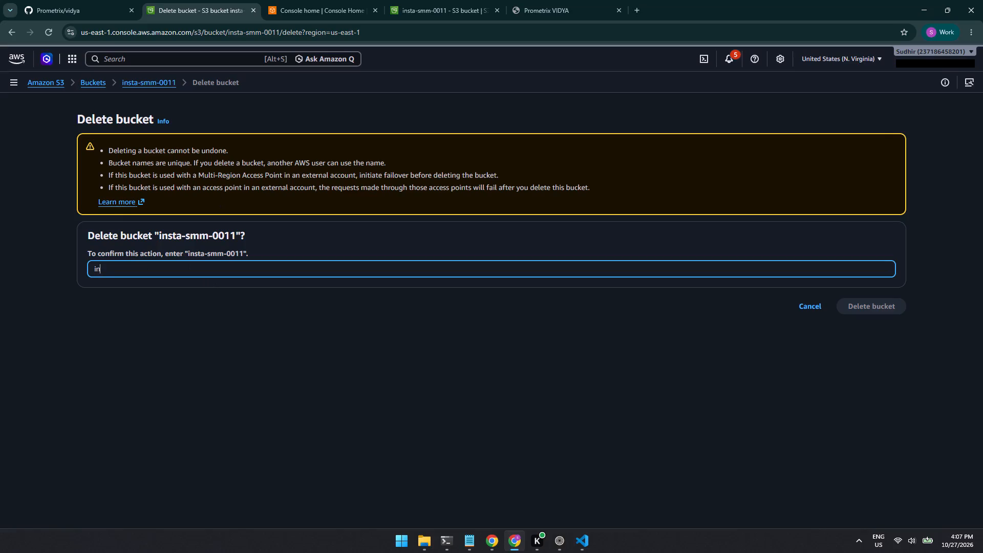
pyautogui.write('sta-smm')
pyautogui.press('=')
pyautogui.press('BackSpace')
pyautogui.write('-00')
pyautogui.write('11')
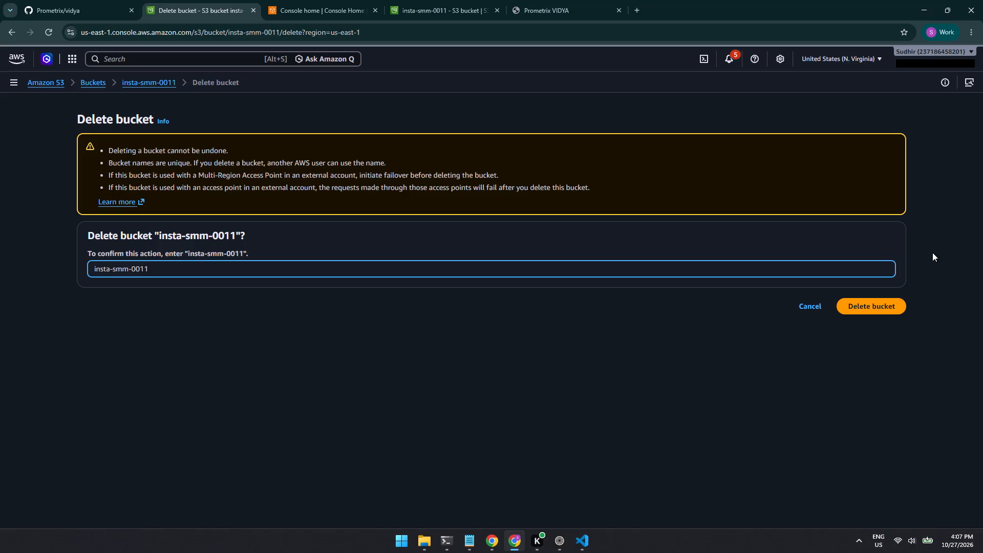
pyautogui.click(880, 311)
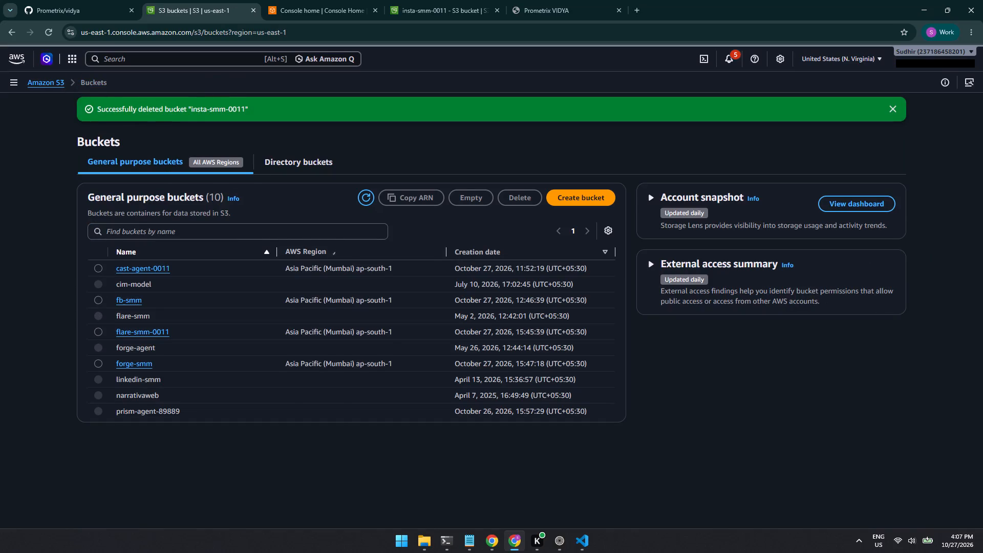
pyautogui.click(215, 506)
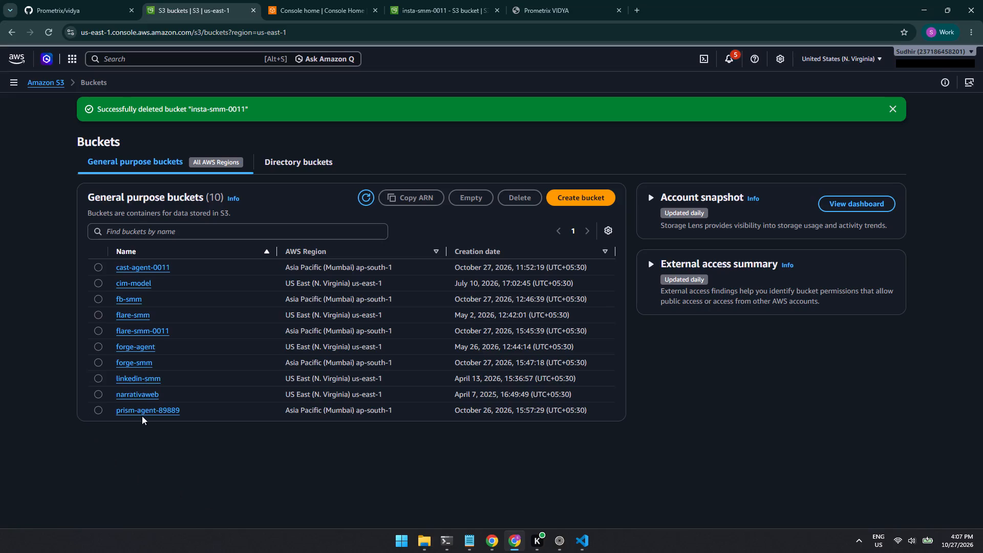
# Check the objects in the linkedin-smm bucket and delete the bucket, confirming with the name linkedin-smm.
pyautogui.click(151, 384)
pyautogui.click(148, 377)
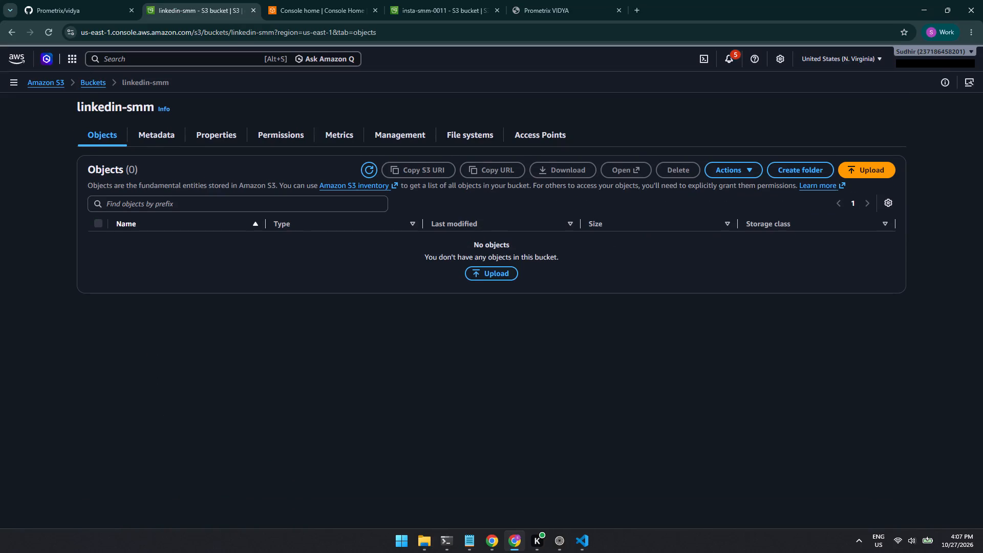
pyautogui.click(90, 89)
pyautogui.click(111, 75)
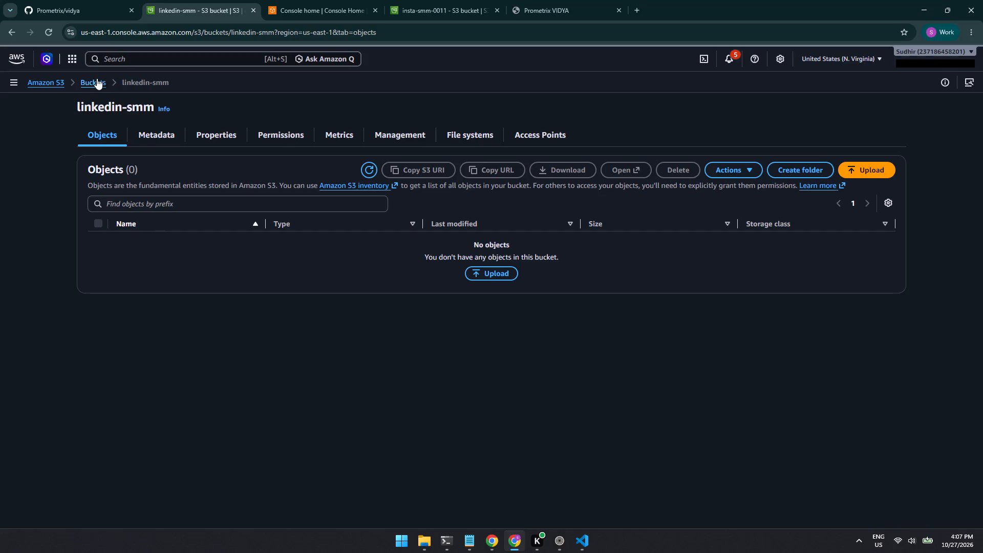
pyautogui.click(97, 78)
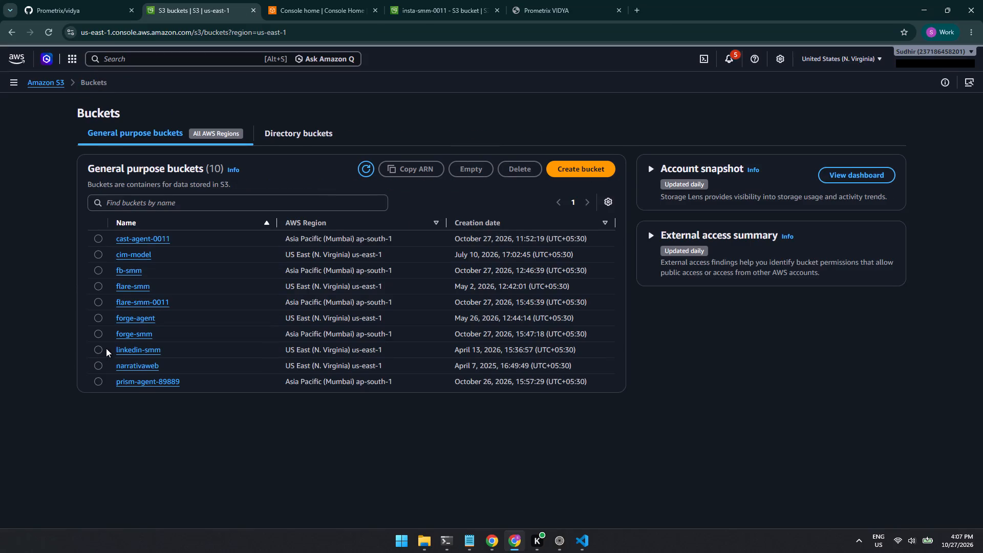
pyautogui.click(94, 350)
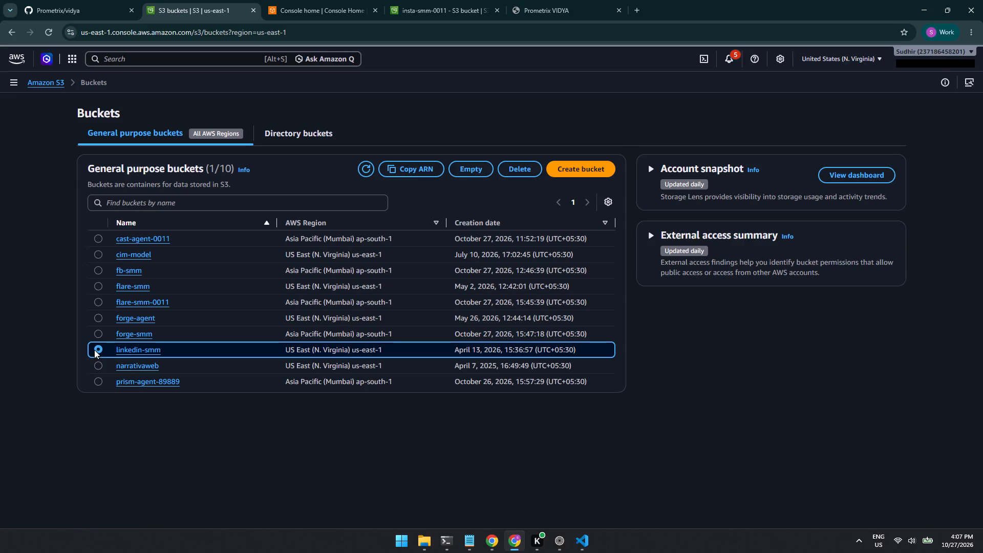
pyautogui.click(526, 168)
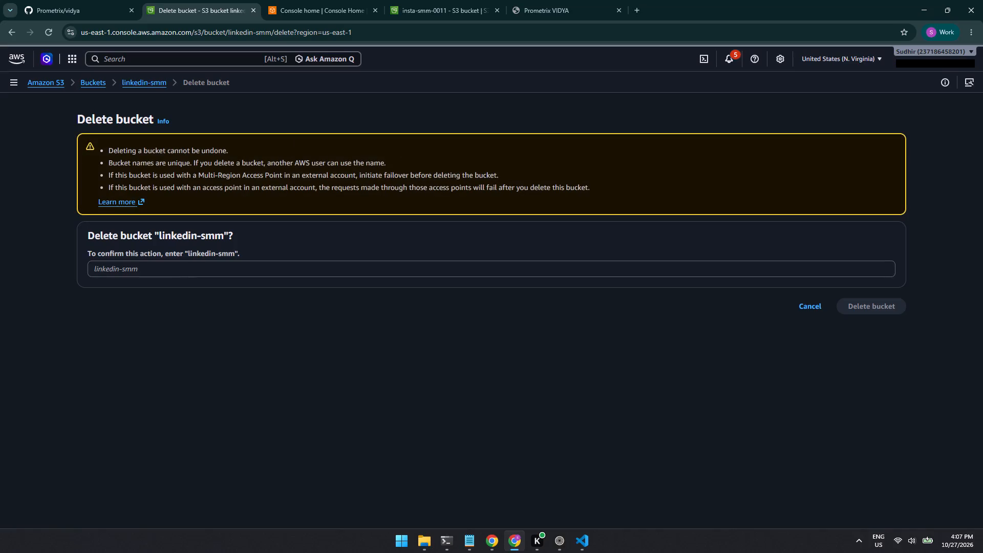
pyautogui.click(222, 263)
pyautogui.write('link')
pyautogui.write('edin=')
pyautogui.press('BackSpace')
pyautogui.write('-smm')
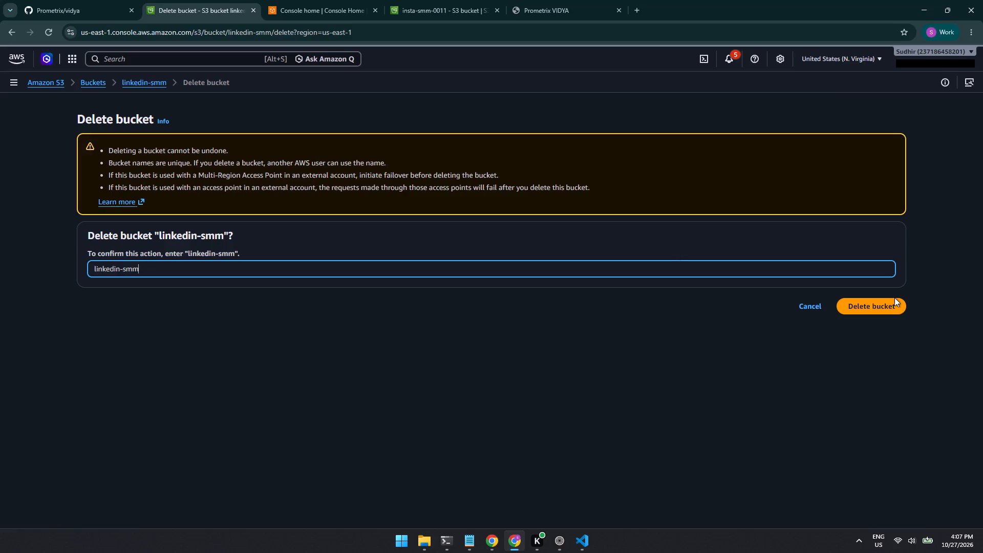
pyautogui.click(894, 297)
pyautogui.click(875, 308)
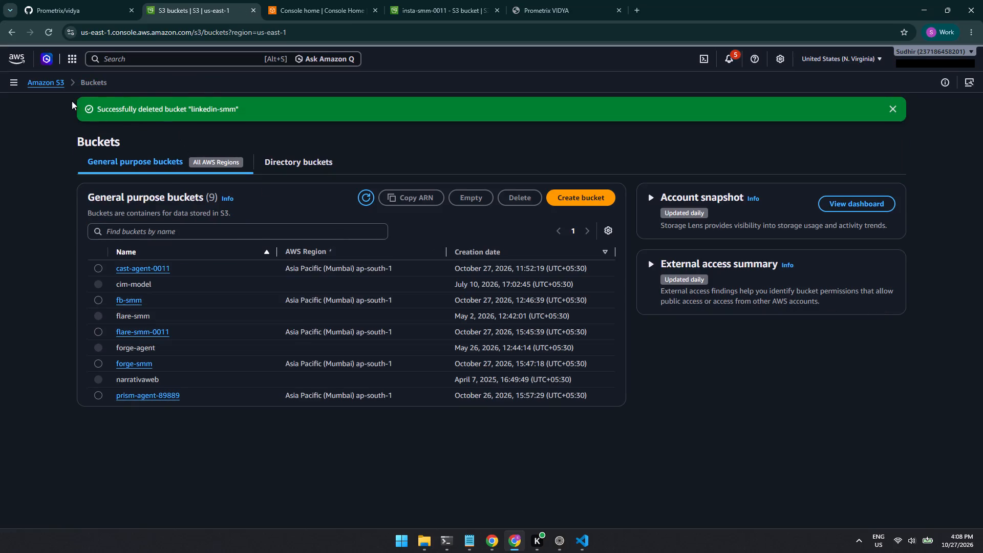
pyautogui.click(250, 499)
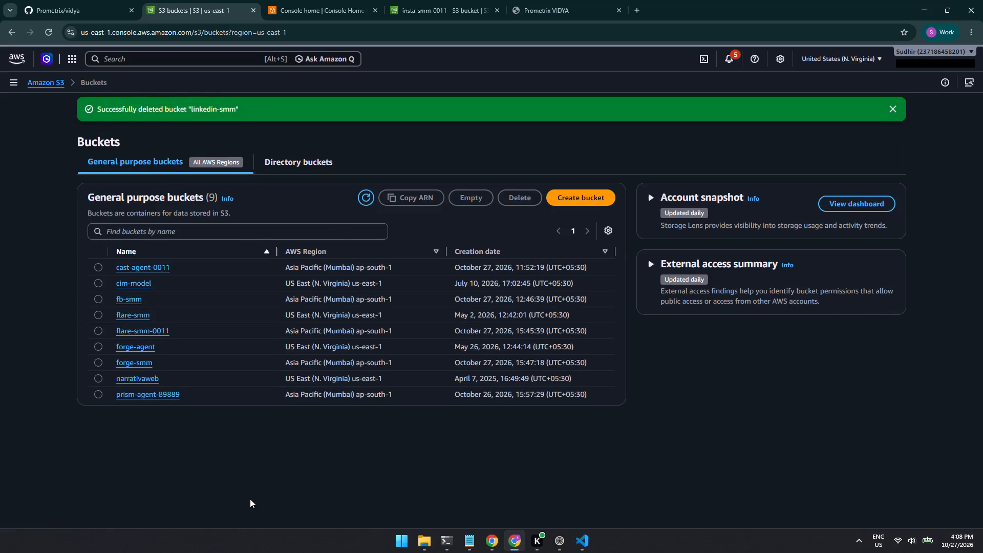